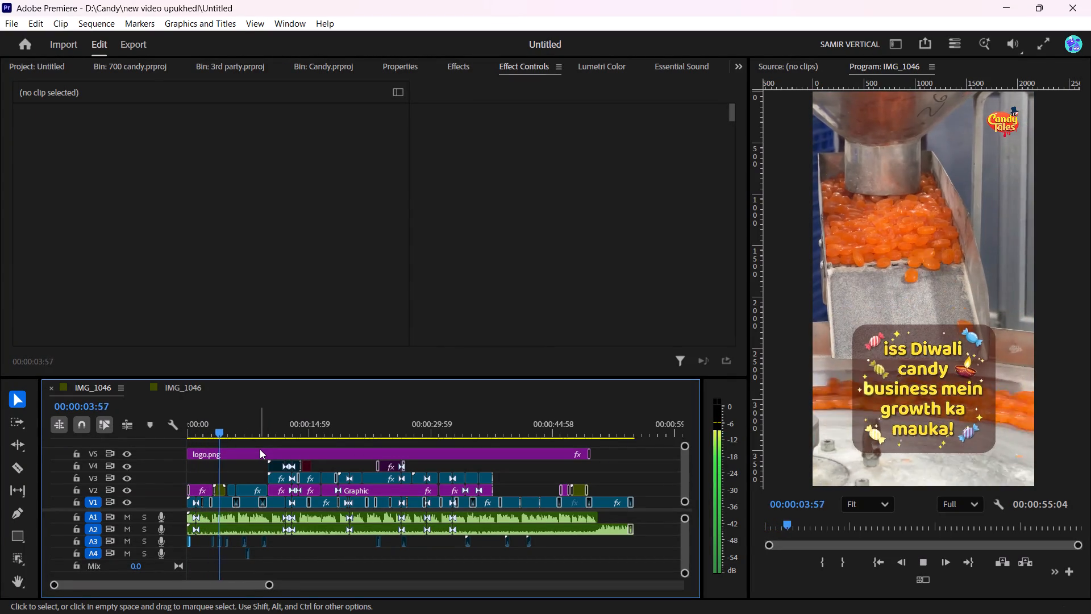
# Review the opening of the sequence around the Diwali caption, from about 3 to 4.5 seconds.
pyautogui.press('space')
pyautogui.keyDown('alt'); pyautogui.scroll(8, 323, 473); pyautogui.keyUp('alt')
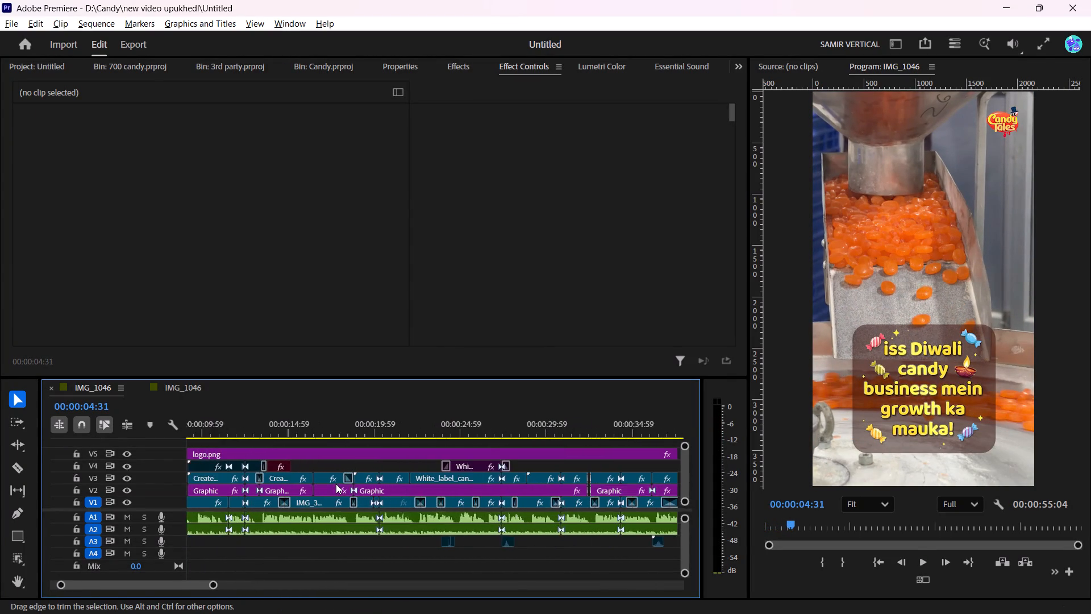
pyautogui.scroll(7, 337, 484)
pyautogui.keyDown('alt'); pyautogui.scroll(2, 350, 497); pyautogui.keyUp('alt')
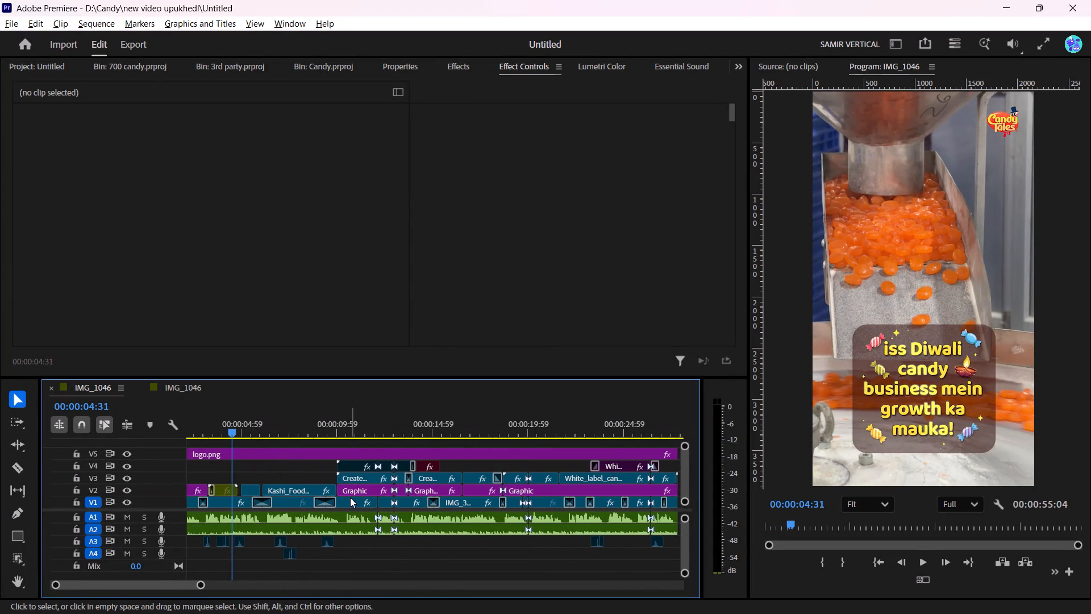
pyautogui.keyDown('alt'); pyautogui.scroll(3, 350, 497); pyautogui.keyUp('alt')
pyautogui.scroll(9, 350, 498)
pyautogui.moveTo(310, 420); pyautogui.dragTo(304, 421)
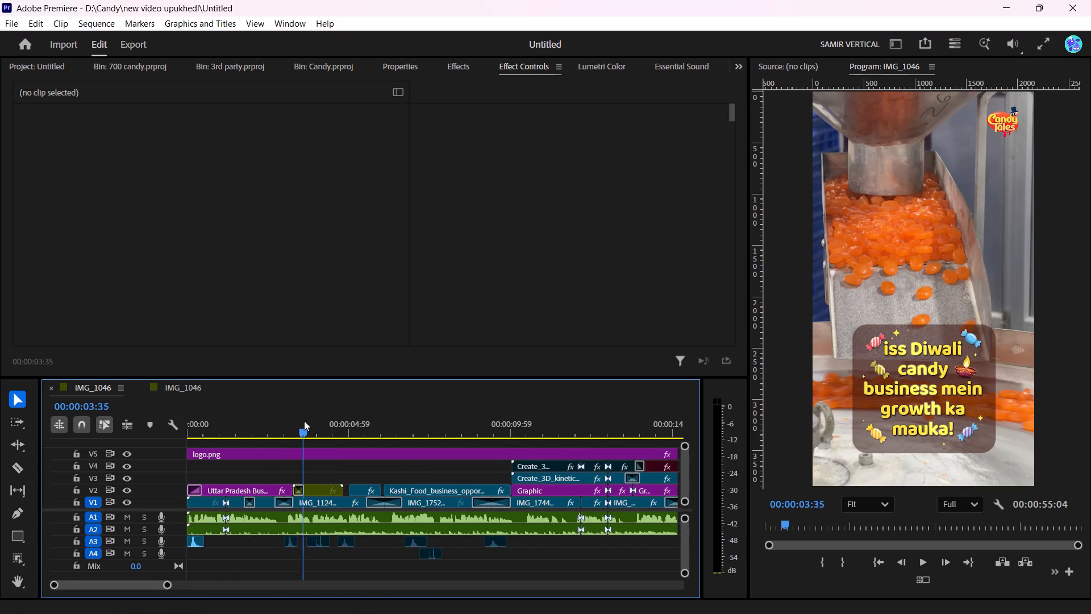
pyautogui.moveTo(304, 421); pyautogui.dragTo(290, 428)
pyautogui.press('space')
pyautogui.press('space')
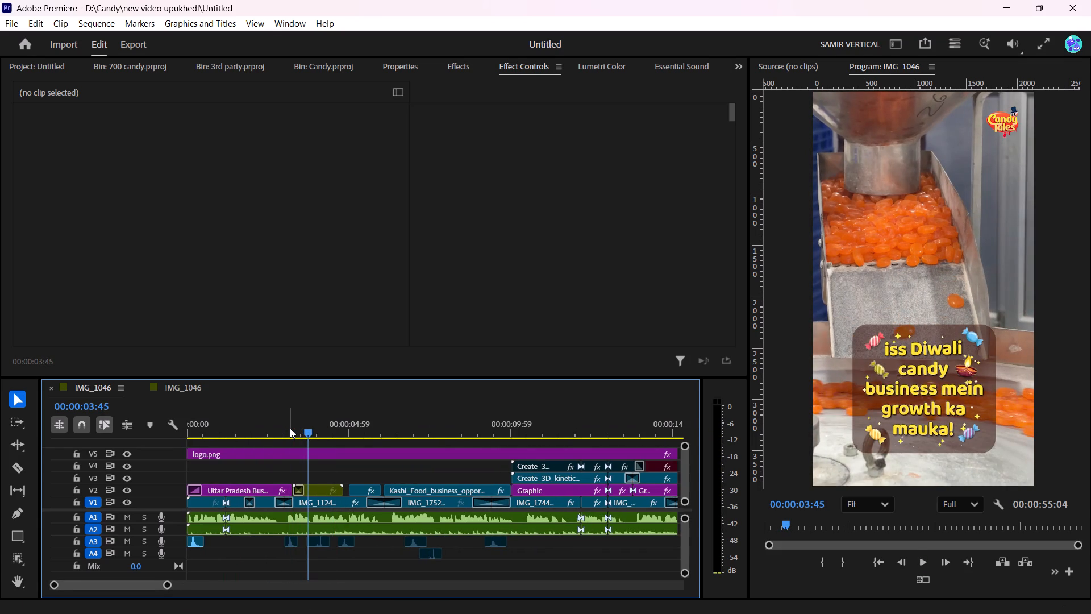
# Enable the throw sound effect on A3 near 3 seconds, shift it slightly later to end with Nested Sequence 01's opening transition, and play it back.
pyautogui.keyDown('alt'); pyautogui.scroll(3, 291, 542); pyautogui.keyUp('alt')
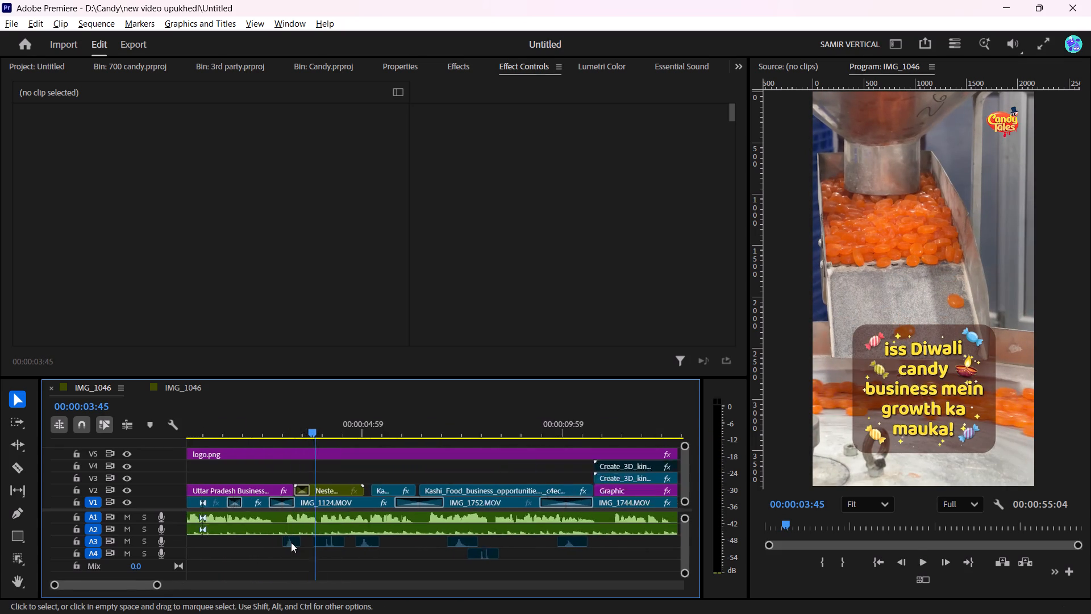
pyautogui.keyDown('alt'); pyautogui.scroll(8, 291, 542); pyautogui.keyUp('alt')
pyautogui.click(294, 543)
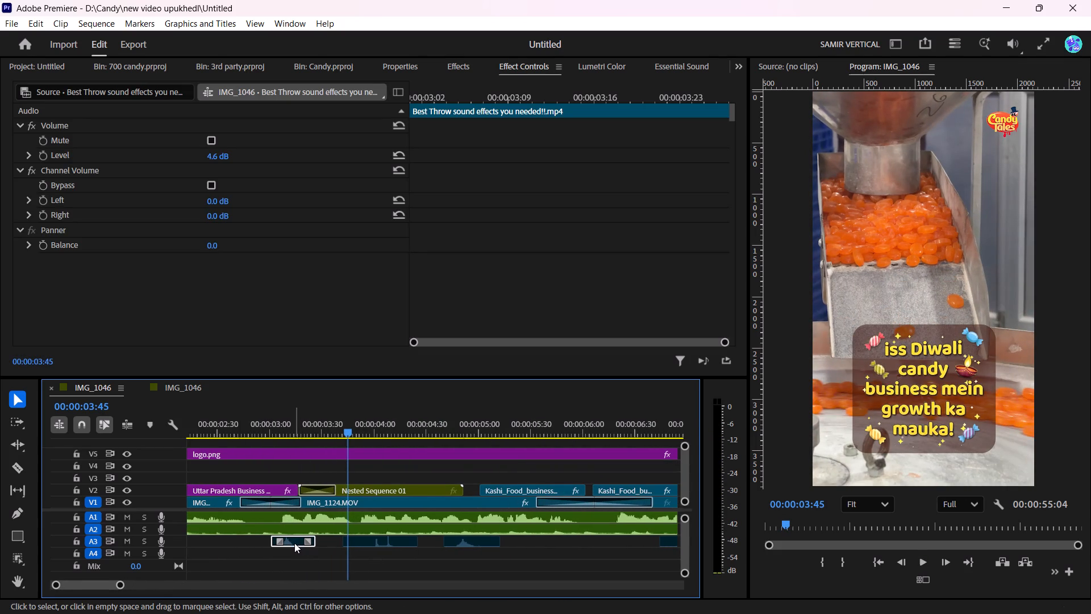
pyautogui.hotkey('shift', 'e')
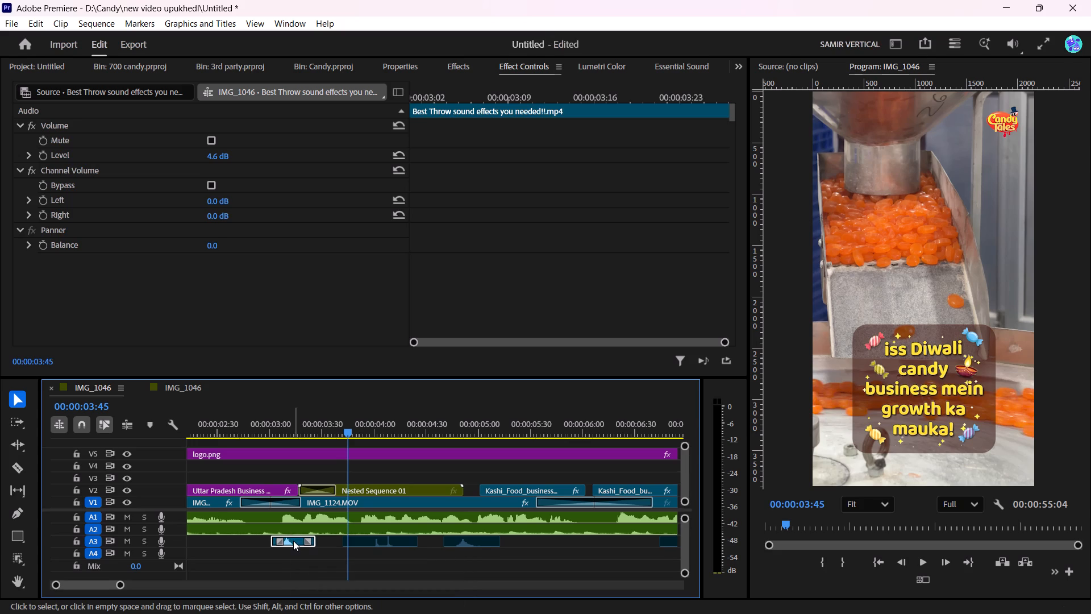
pyautogui.moveTo(295, 542); pyautogui.dragTo(311, 545)
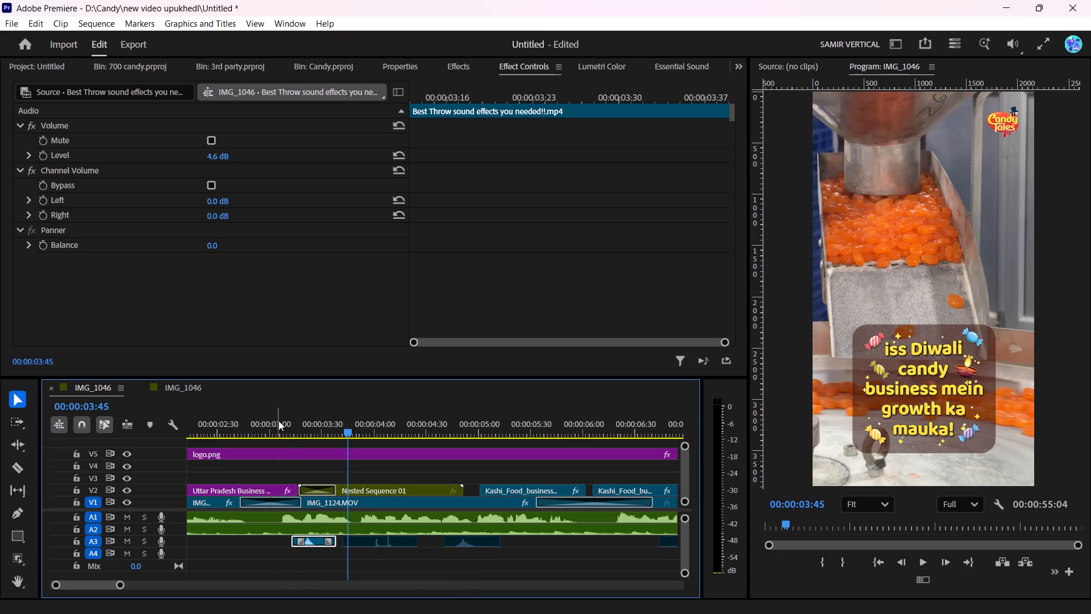
pyautogui.click(278, 419)
pyautogui.press('space')
pyautogui.press('space')
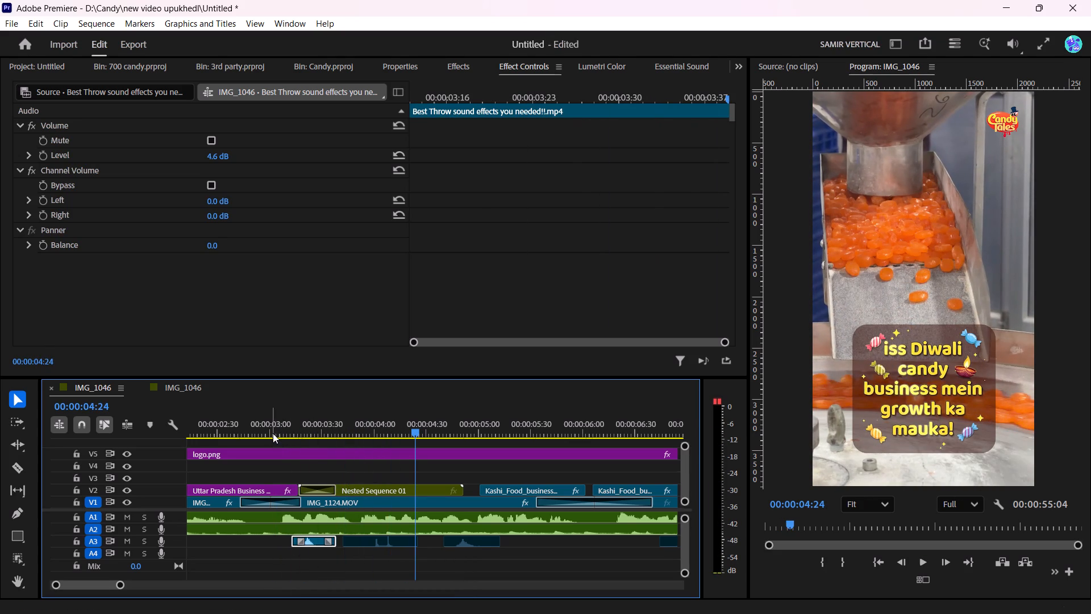
# Scale the Nested Sequence 01 caption to 67, set its vertical position to 2151, and play it back.
pyautogui.click(382, 489)
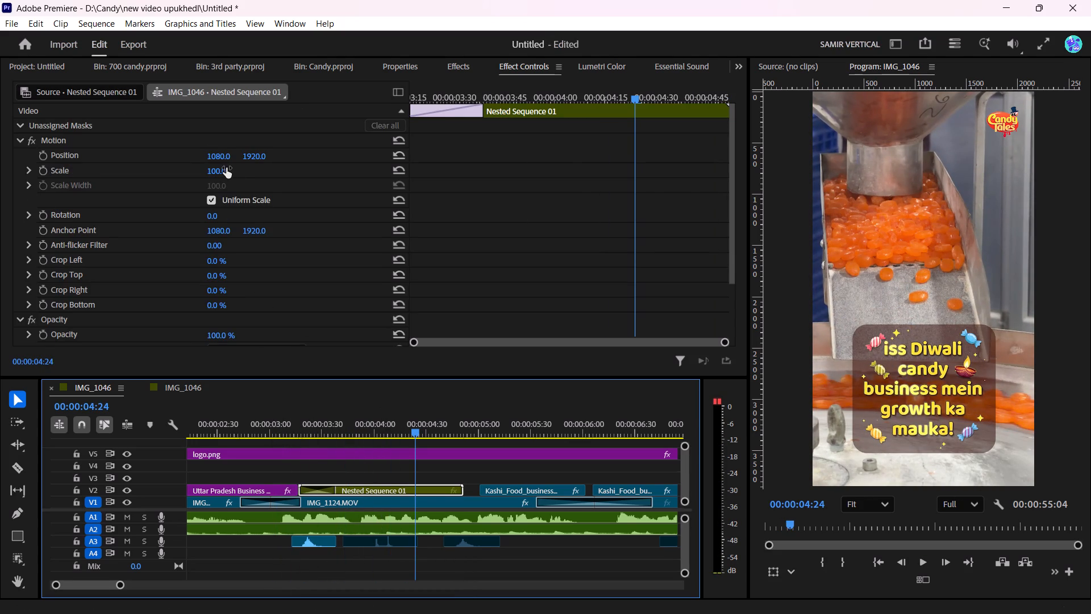
pyautogui.moveTo(213, 171); pyautogui.dragTo(192, 181)
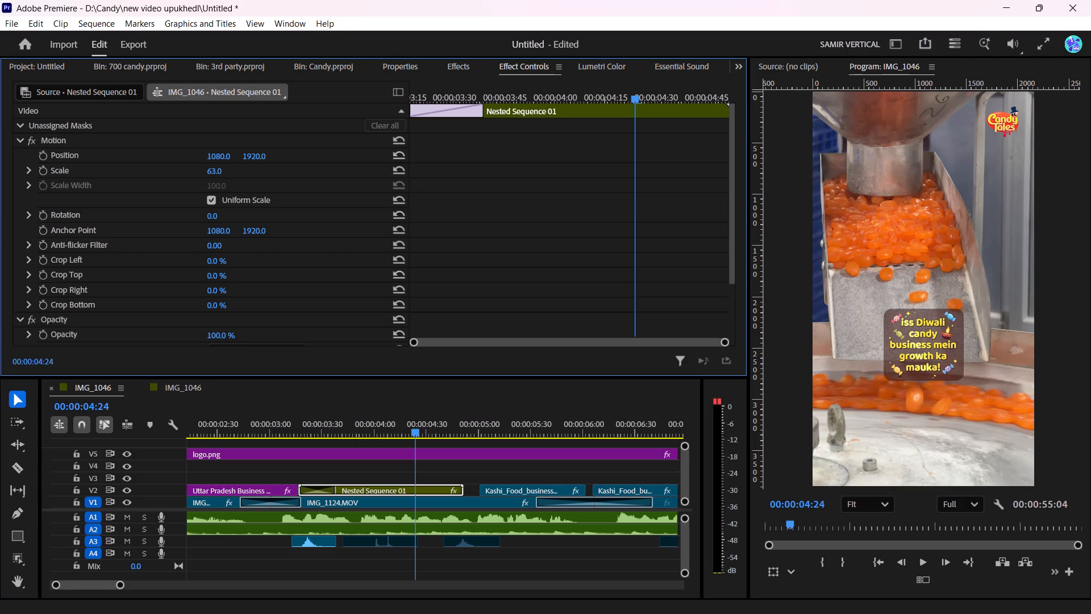
pyautogui.moveTo(192, 181); pyautogui.dragTo(194, 181)
pyautogui.moveTo(250, 159); pyautogui.dragTo(407, 159)
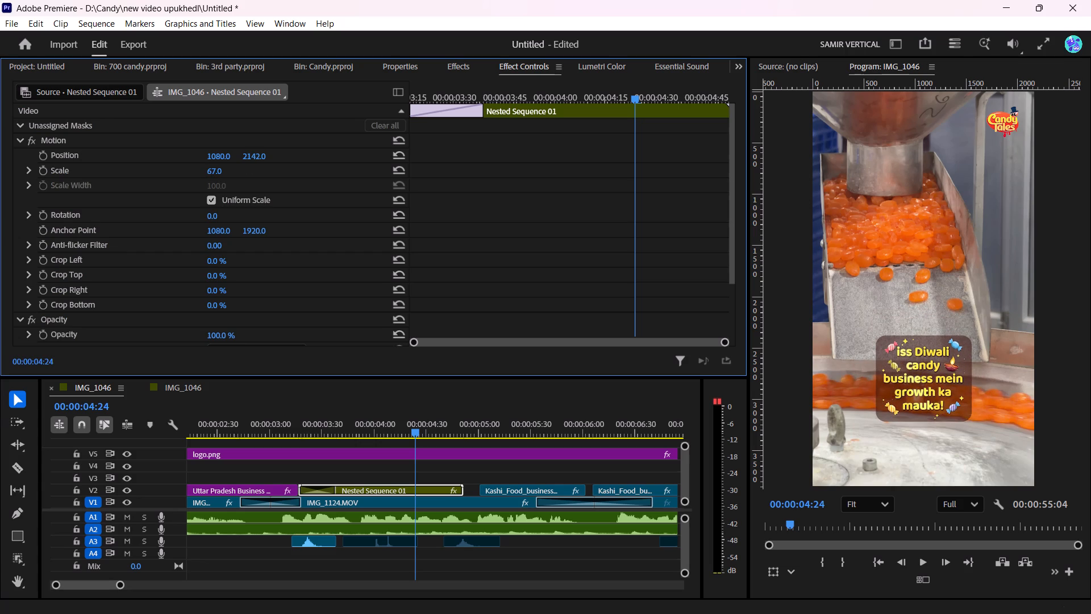
pyautogui.moveTo(407, 159); pyautogui.dragTo(413, 159)
pyautogui.press('space')
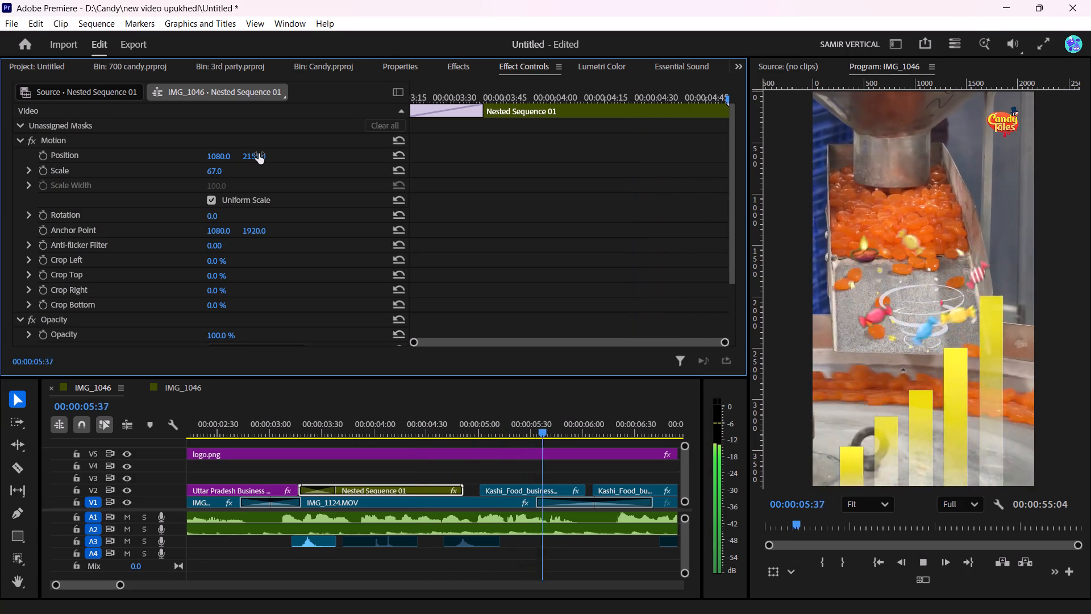
pyautogui.press('space')
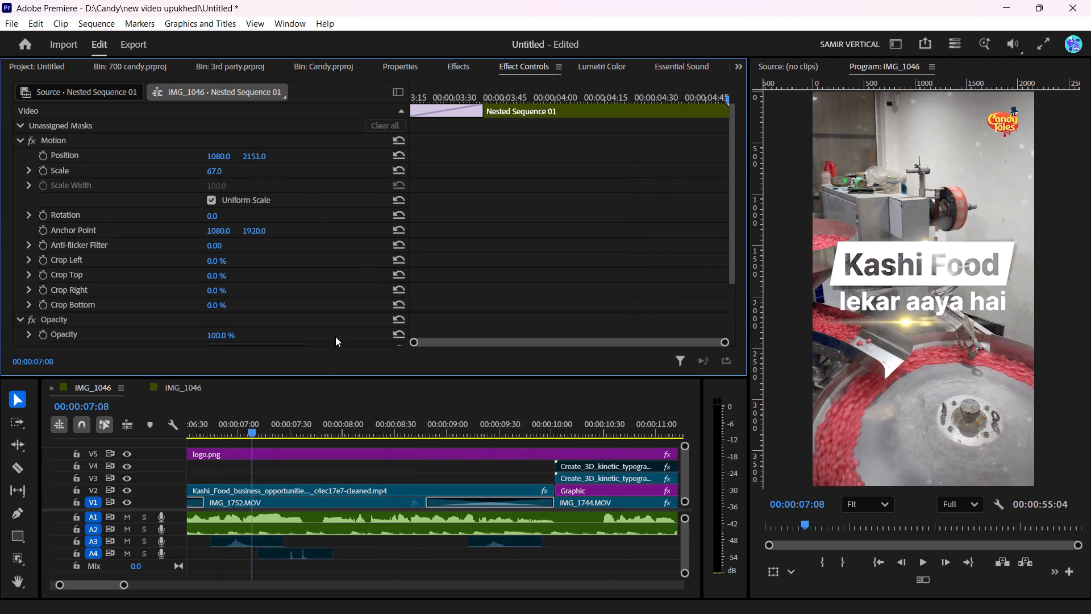
# Review the long Kashi_Food clip on V2 up to its "3 exciting business opportunities!" graphic and scale the clip down to fit well inside the frame.
pyautogui.scroll(4, 269, 483)
pyautogui.click(317, 491)
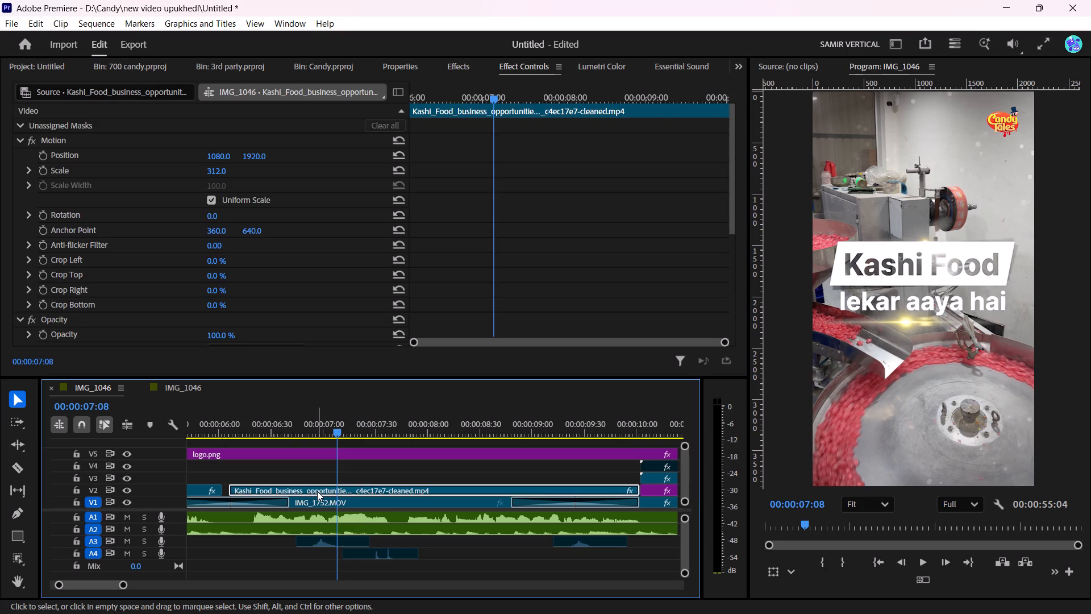
pyautogui.press('space')
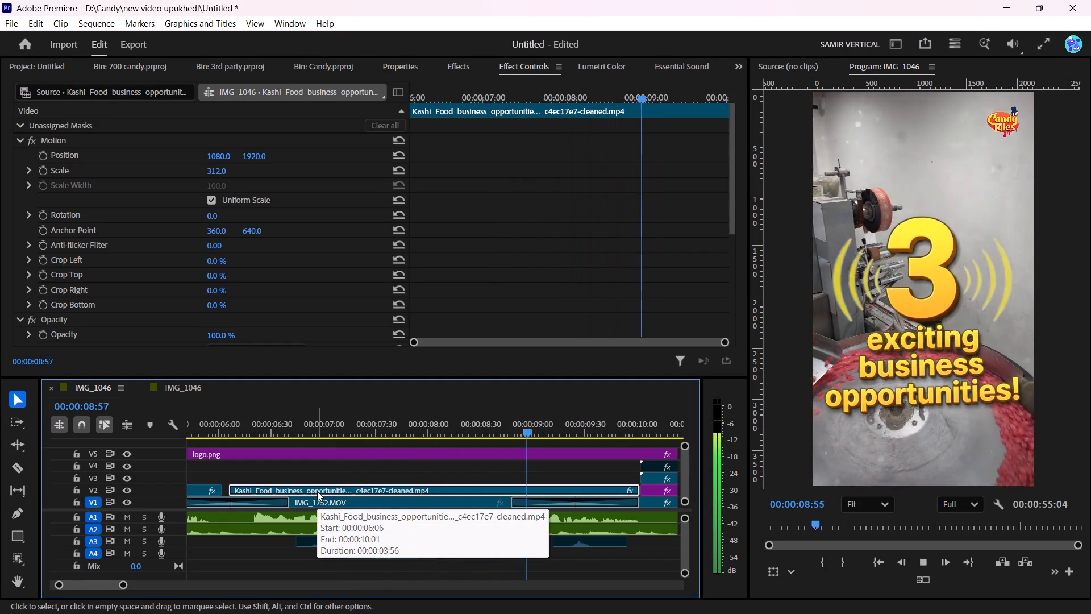
pyautogui.press('space')
pyautogui.moveTo(216, 167); pyautogui.dragTo(185, 170)
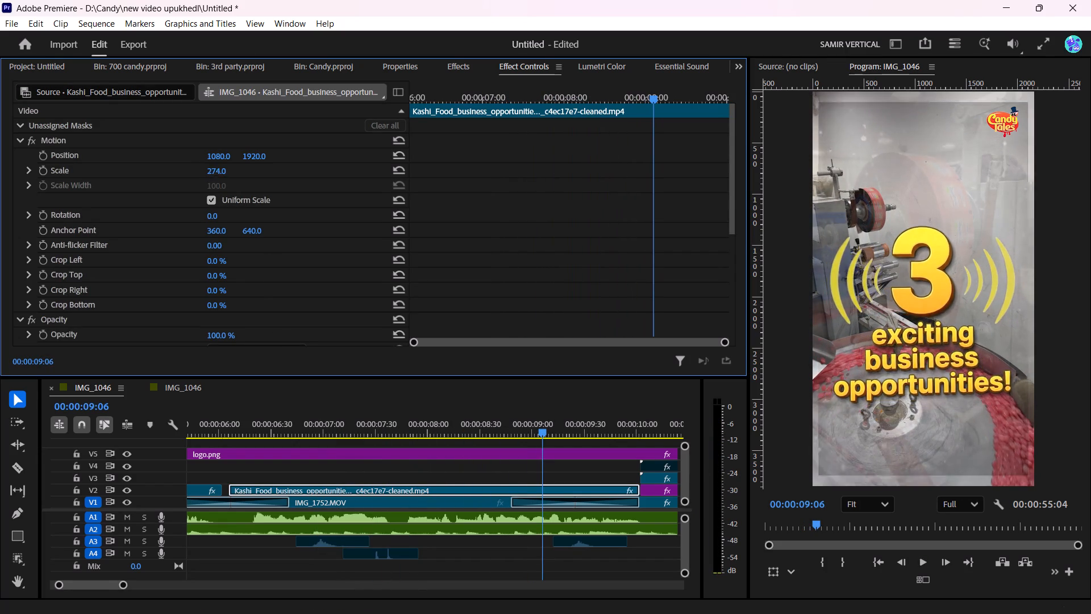
pyautogui.moveTo(185, 170); pyautogui.dragTo(140, 175)
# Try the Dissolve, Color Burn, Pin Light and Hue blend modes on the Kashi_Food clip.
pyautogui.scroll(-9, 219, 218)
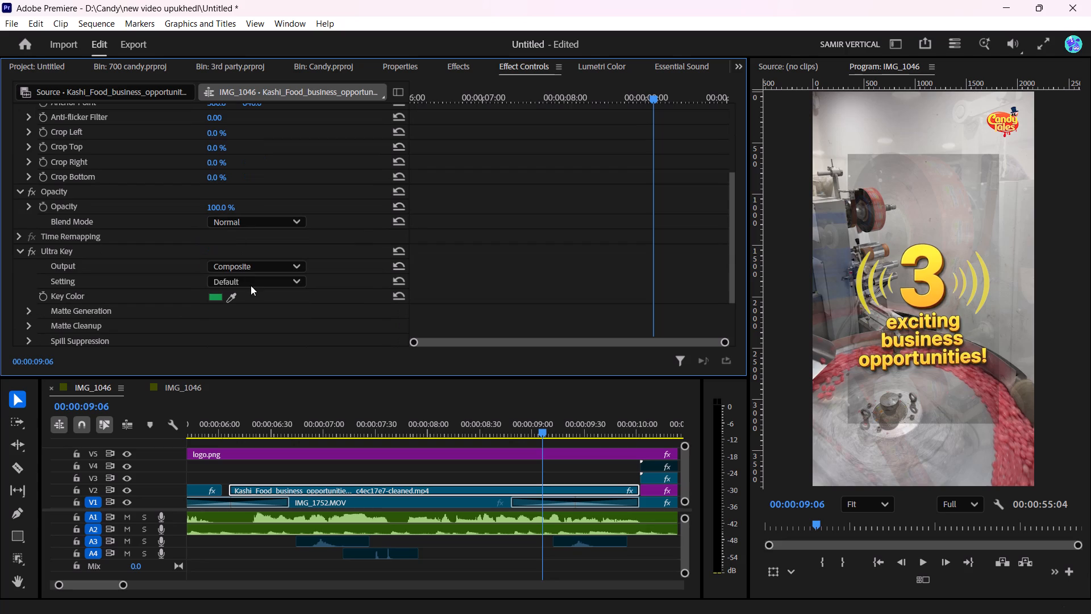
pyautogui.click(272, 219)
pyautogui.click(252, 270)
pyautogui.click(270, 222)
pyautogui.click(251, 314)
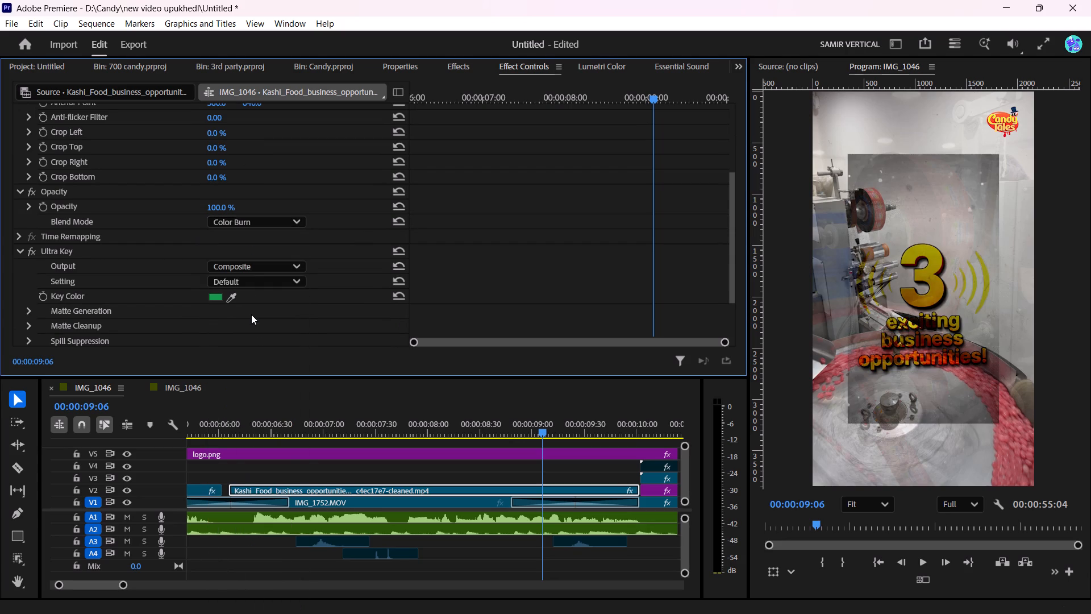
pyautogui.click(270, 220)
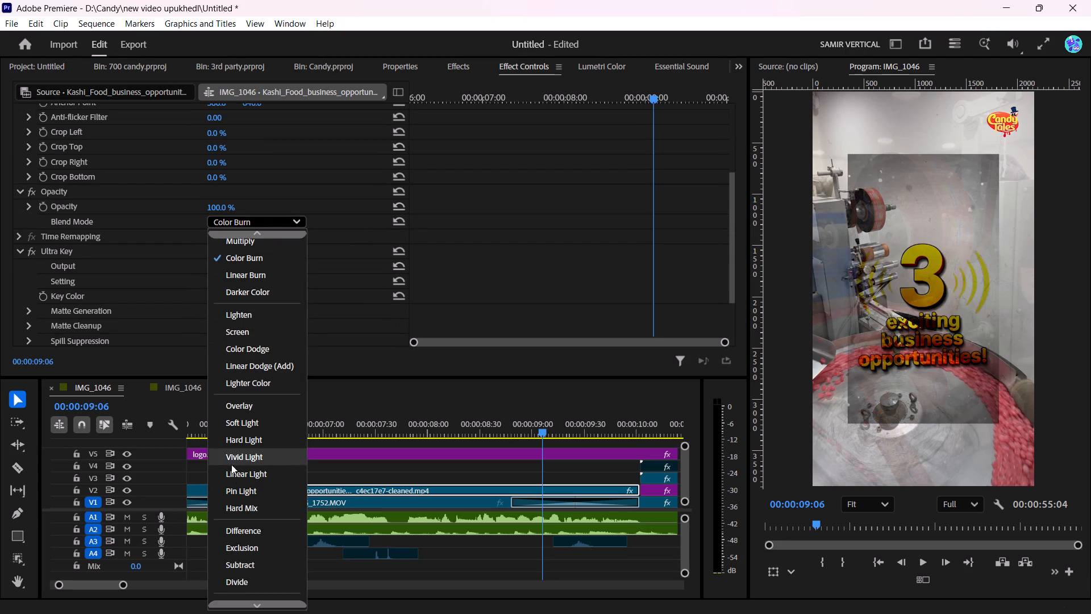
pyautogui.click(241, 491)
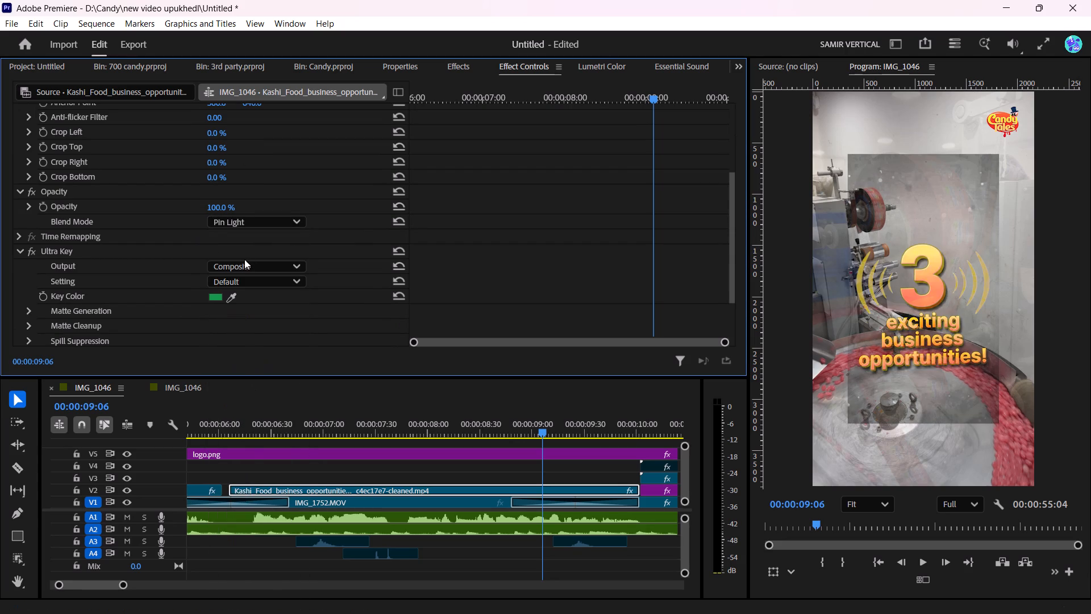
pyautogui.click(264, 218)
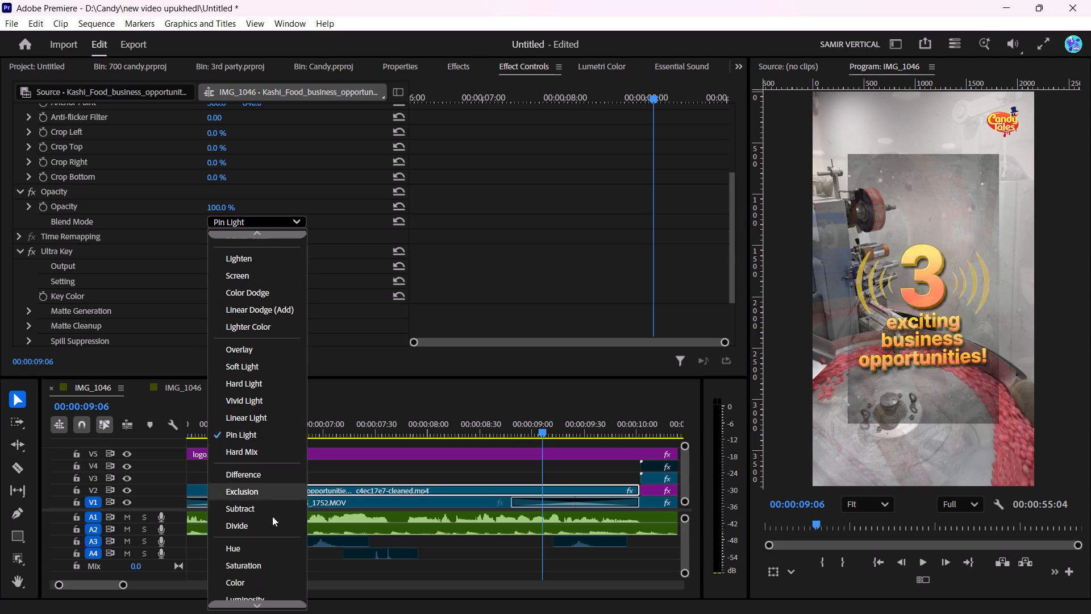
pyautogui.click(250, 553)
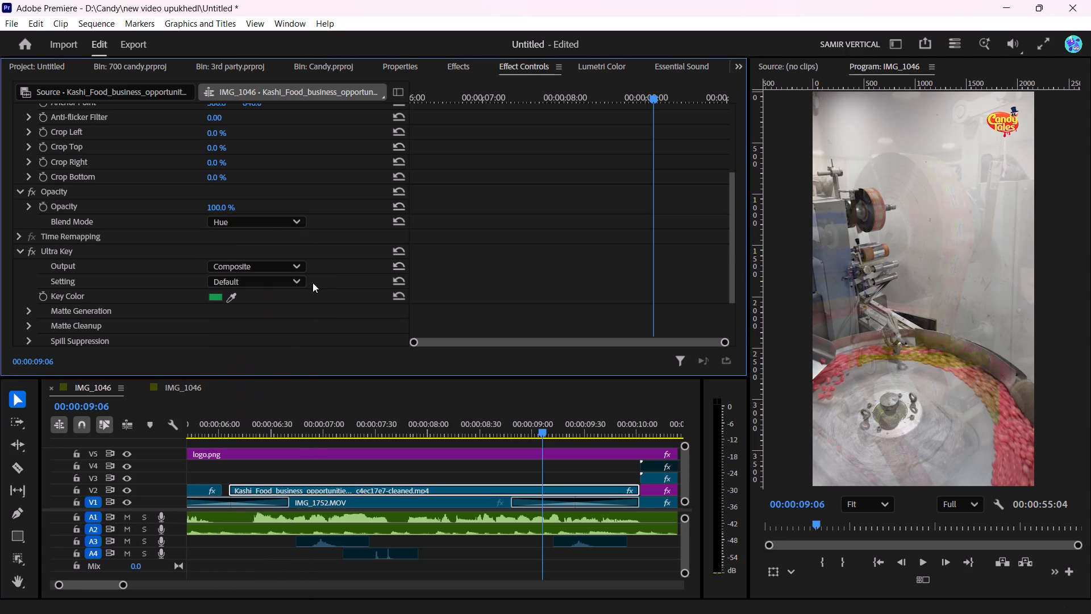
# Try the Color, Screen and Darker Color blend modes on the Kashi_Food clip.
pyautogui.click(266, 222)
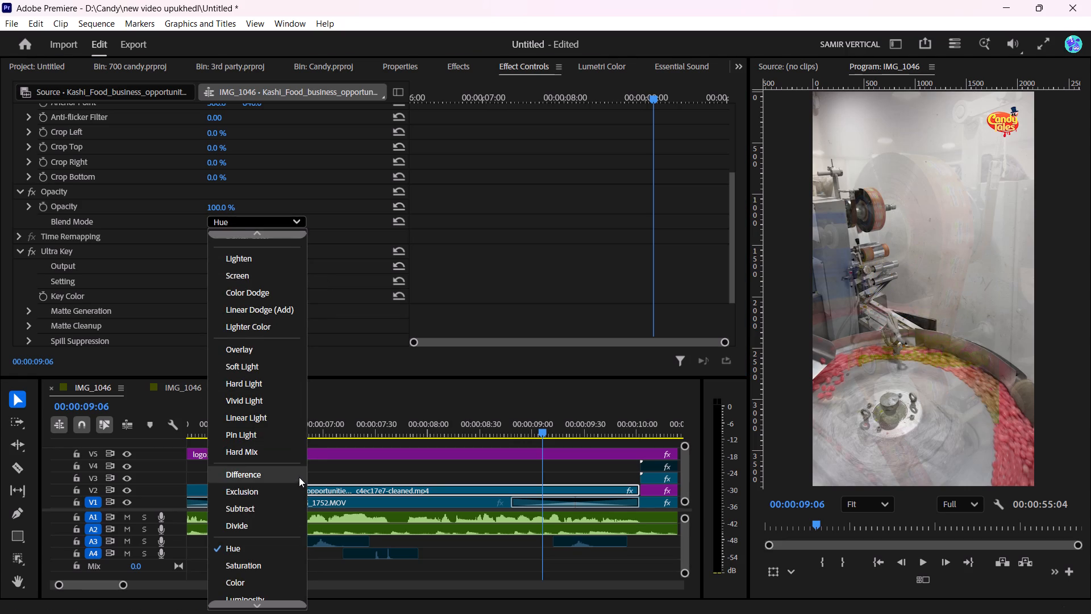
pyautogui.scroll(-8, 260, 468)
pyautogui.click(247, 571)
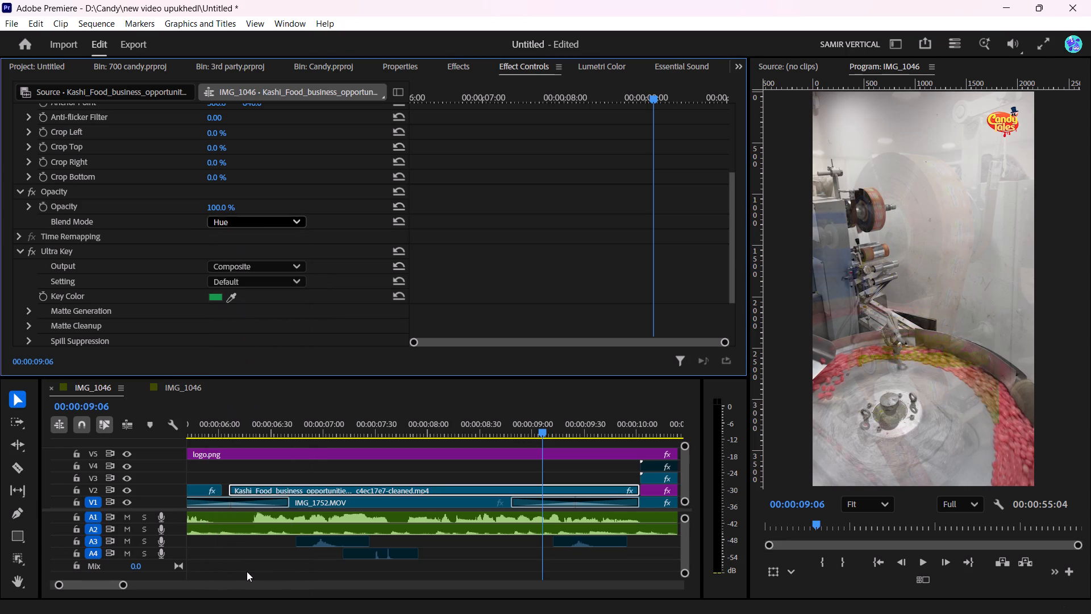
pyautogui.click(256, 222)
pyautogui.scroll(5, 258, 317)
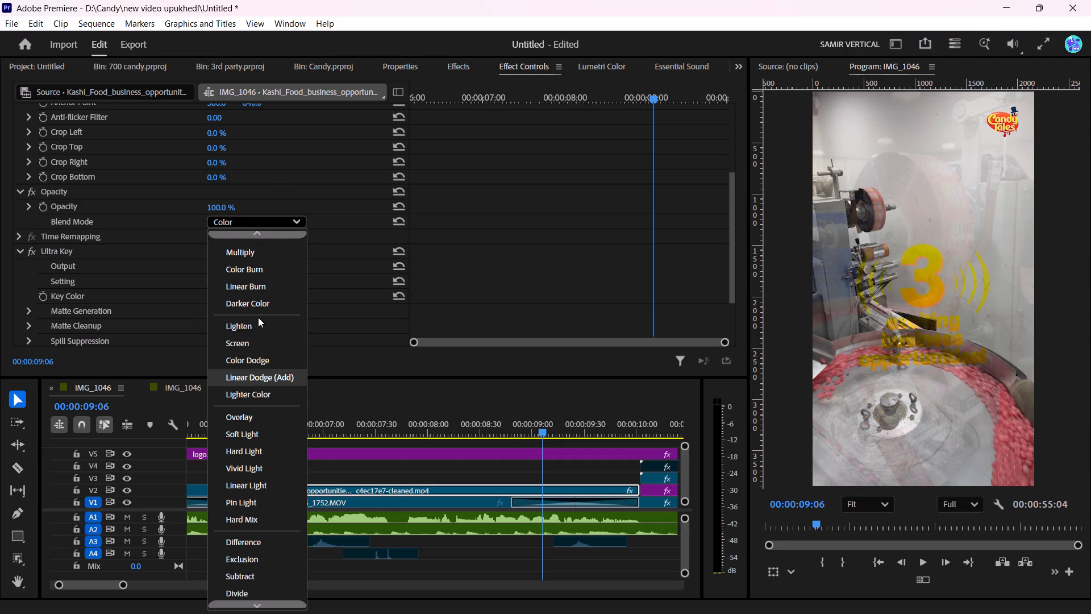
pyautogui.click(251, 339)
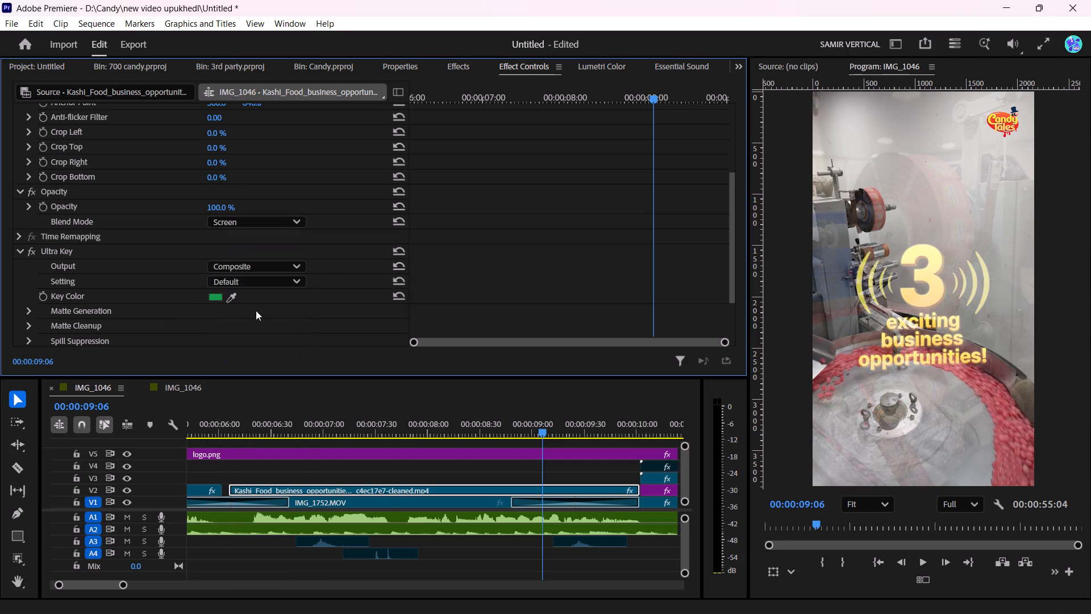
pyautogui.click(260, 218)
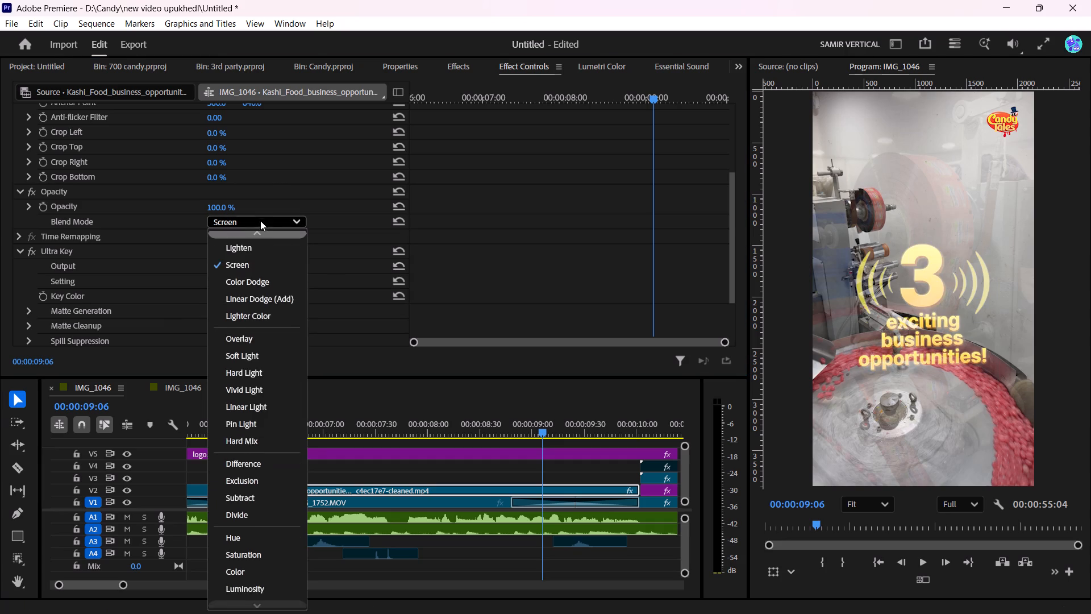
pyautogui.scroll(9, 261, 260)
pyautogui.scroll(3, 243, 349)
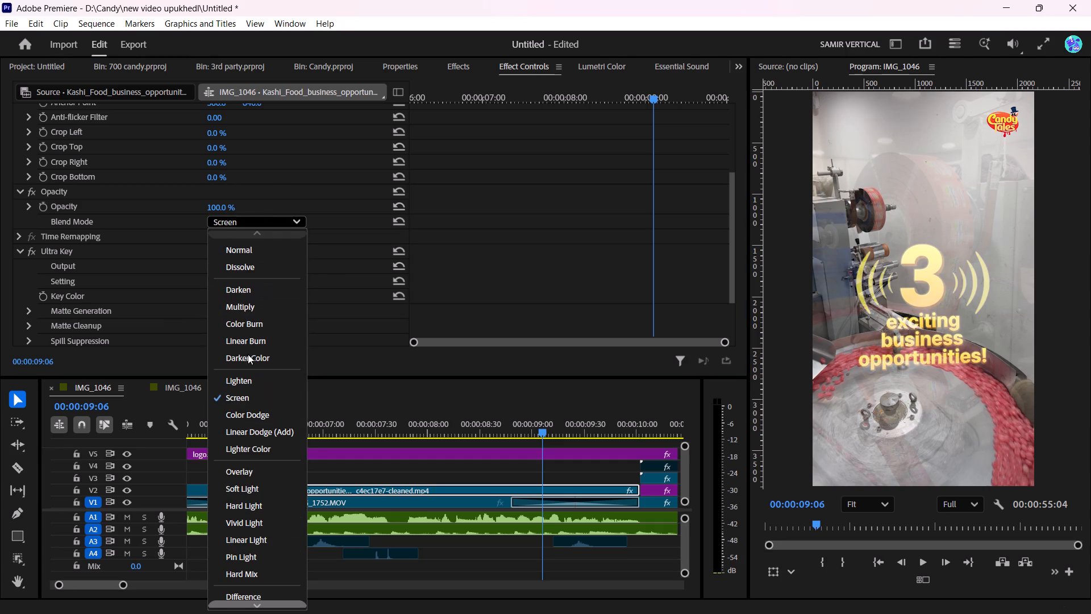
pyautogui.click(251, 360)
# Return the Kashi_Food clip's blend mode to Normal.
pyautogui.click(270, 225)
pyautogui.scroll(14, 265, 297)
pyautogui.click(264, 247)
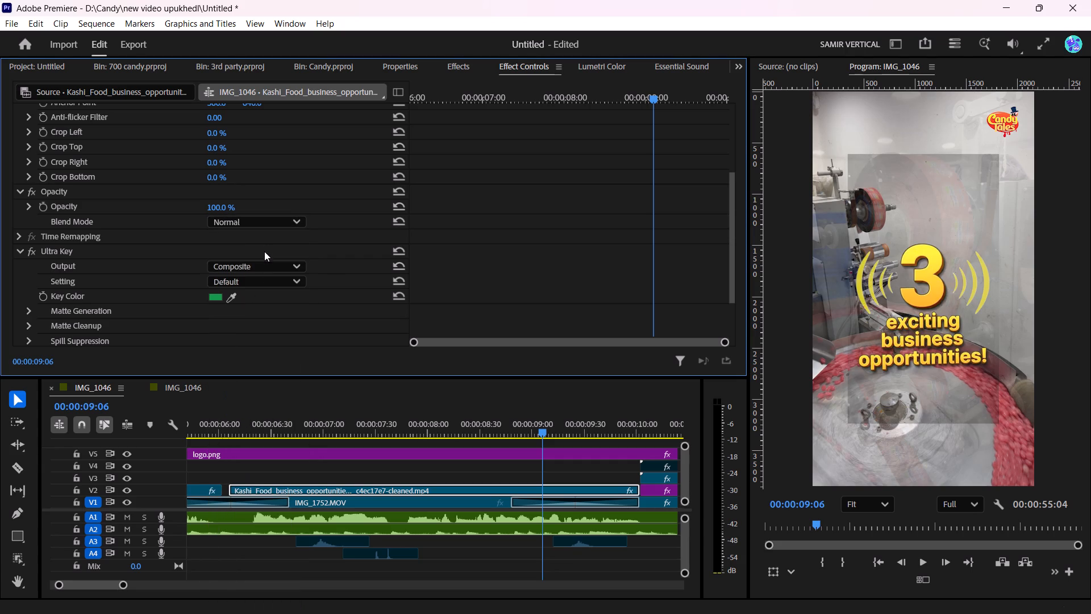
# Set the Kashi_Food clip's Ultra Key setting to Aggressive.
pyautogui.click(265, 280)
pyautogui.click(251, 341)
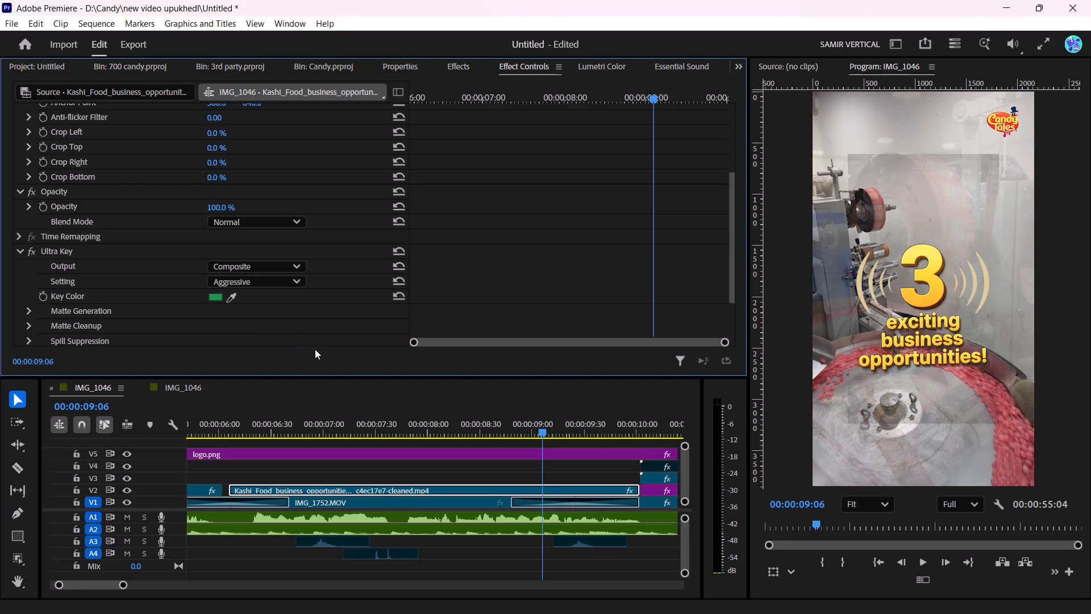
# Switch to direct cropping in the program view and crop the top of the Kashi_Food clip by 9.8 %.
pyautogui.click(790, 569)
pyautogui.click(808, 550)
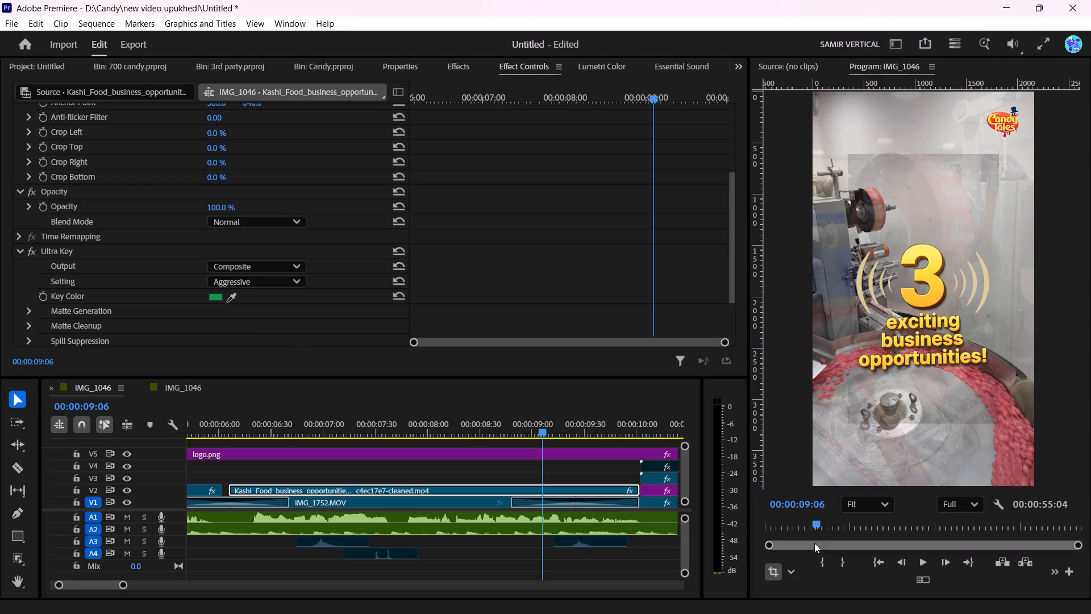
pyautogui.moveTo(922, 156); pyautogui.dragTo(922, 180)
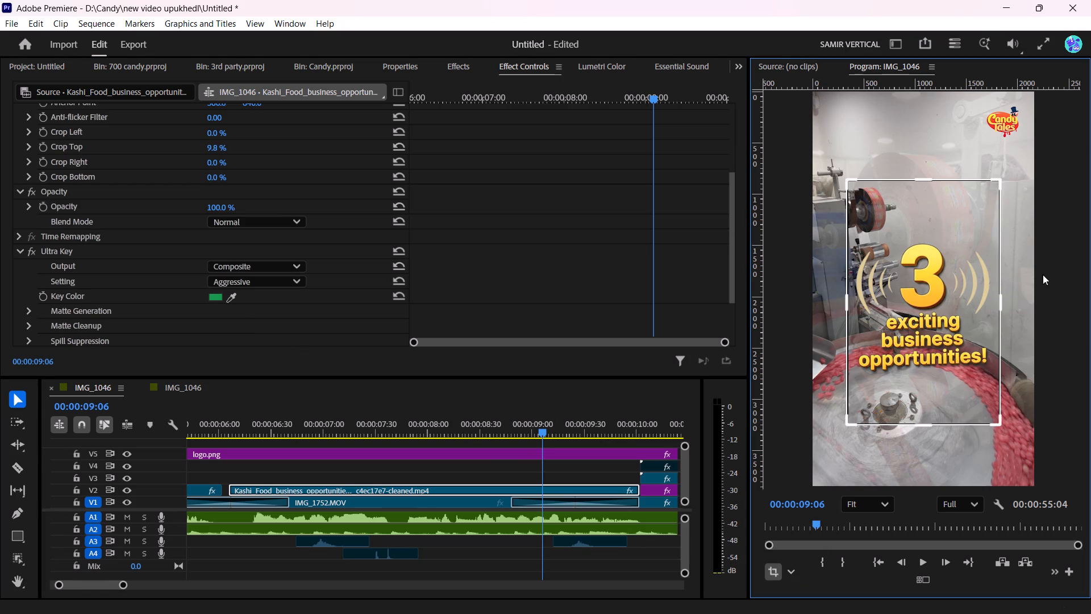
# Crop the Kashi_Food clip to 4.0 % left, 14.8 % top, 5.0 % right and 12.7 % bottom, and switch back to direct transform mode.
pyautogui.moveTo(998, 304); pyautogui.dragTo(992, 304)
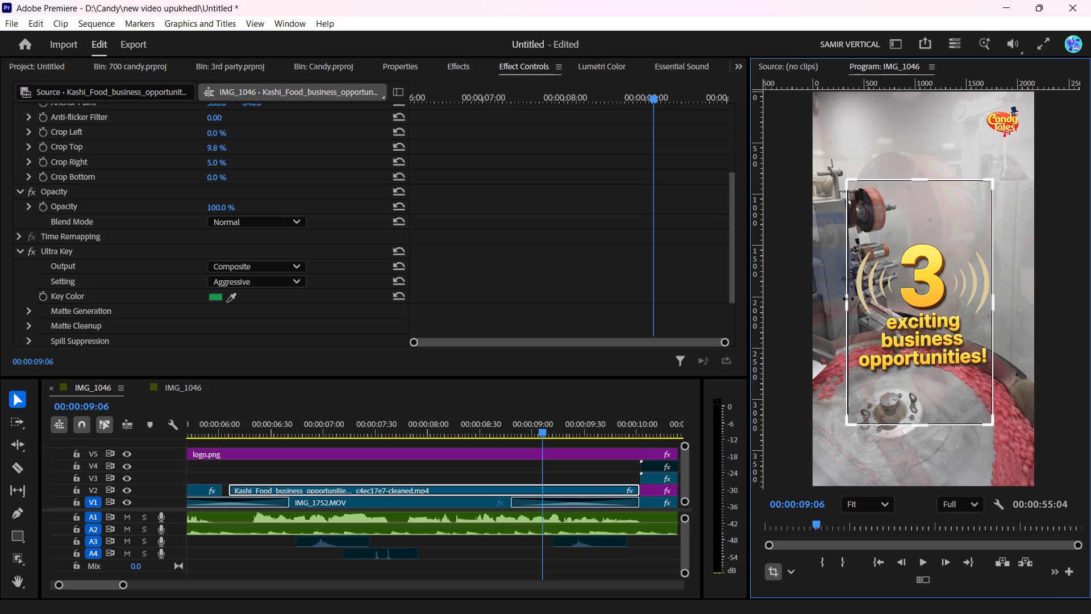
pyautogui.moveTo(848, 299); pyautogui.dragTo(853, 303)
pyautogui.moveTo(922, 420); pyautogui.dragTo(926, 393)
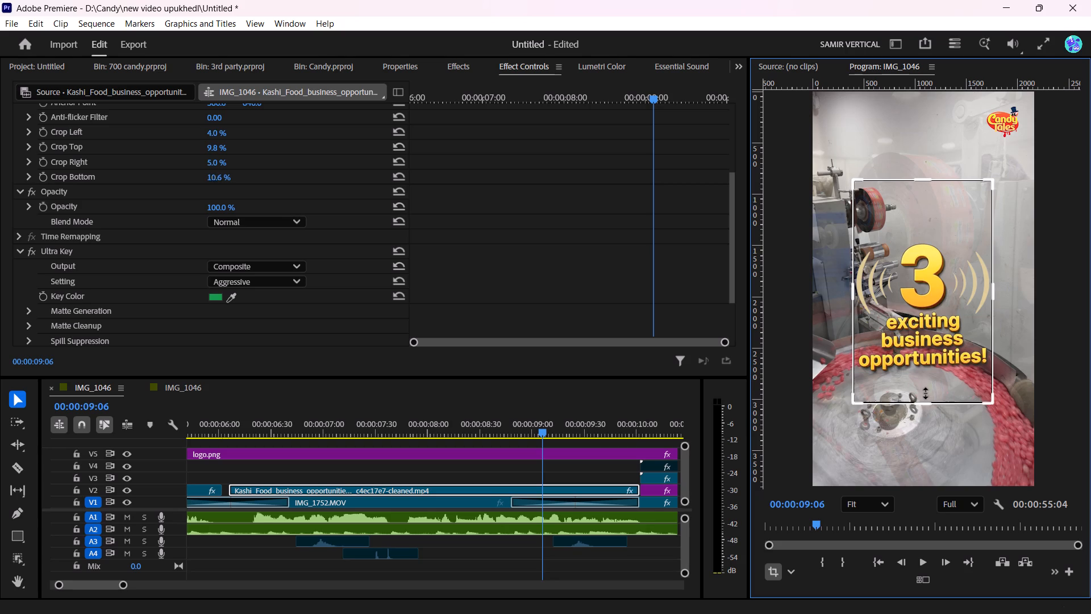
pyautogui.moveTo(926, 393); pyautogui.dragTo(926, 389)
pyautogui.moveTo(923, 179); pyautogui.dragTo(923, 204)
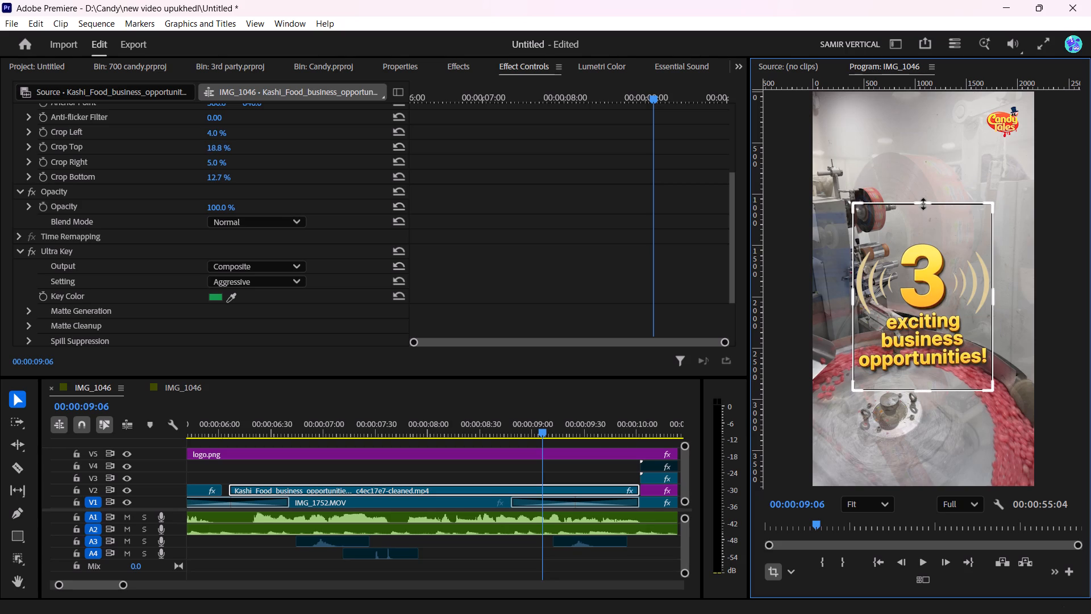
pyautogui.moveTo(923, 204); pyautogui.dragTo(923, 194)
pyautogui.moveTo(488, 421); pyautogui.dragTo(268, 440)
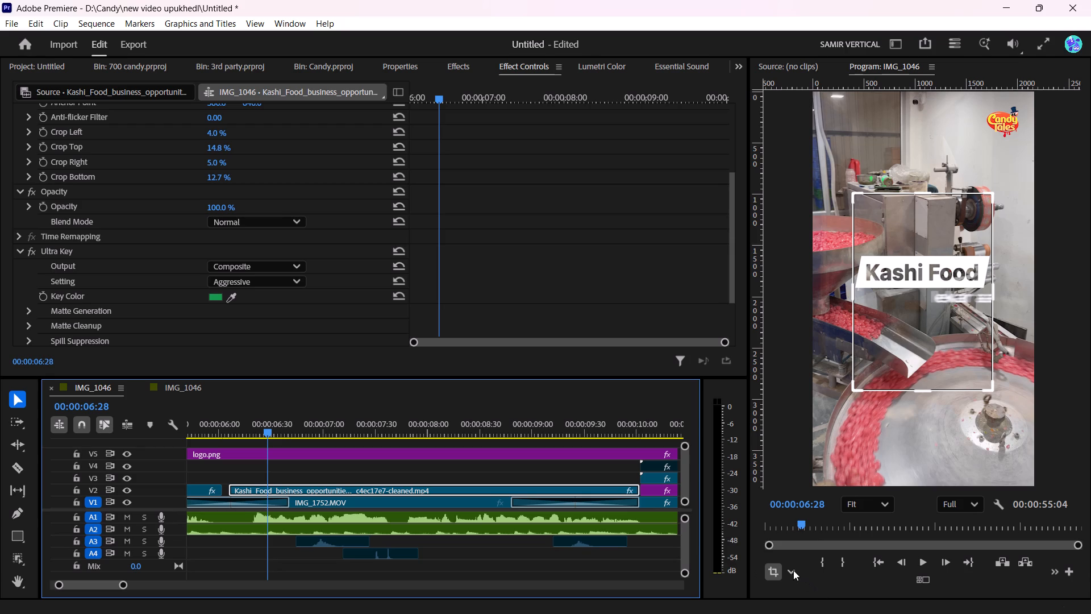
pyautogui.click(793, 570)
pyautogui.click(811, 534)
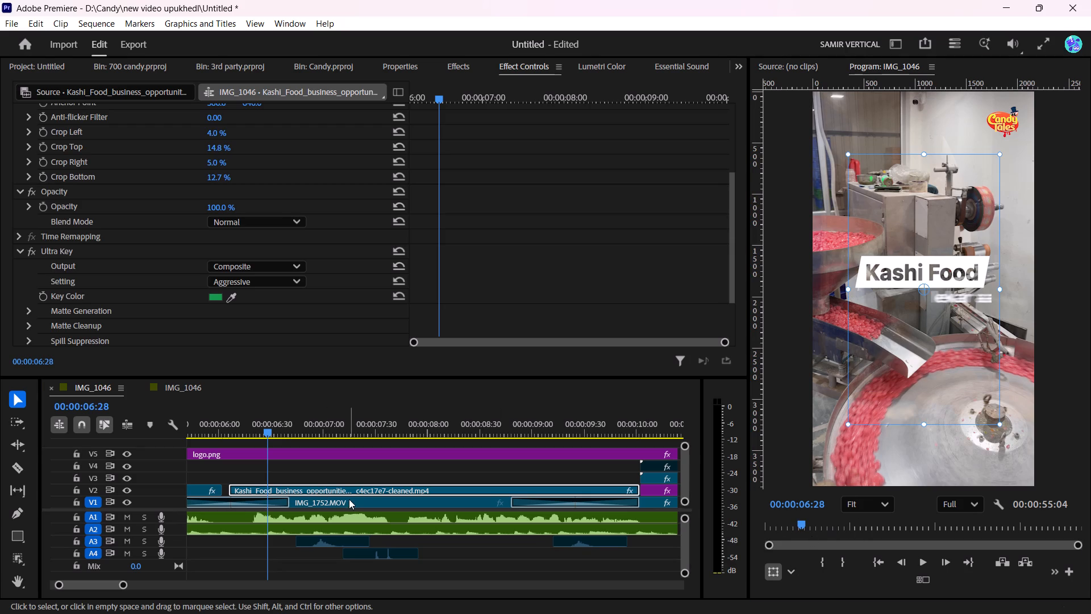
# Play back the cropped Kashi_Food graphic from 00:00:05:56 through to the Opportunity 1 caption.
pyautogui.click(214, 420)
pyautogui.click(239, 468)
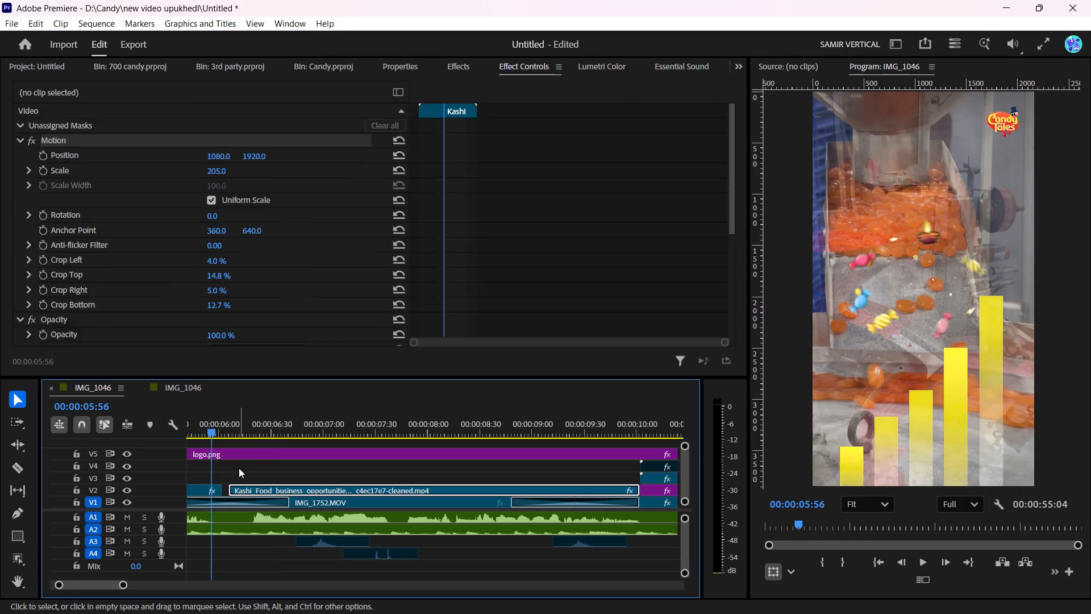
pyautogui.press('space')
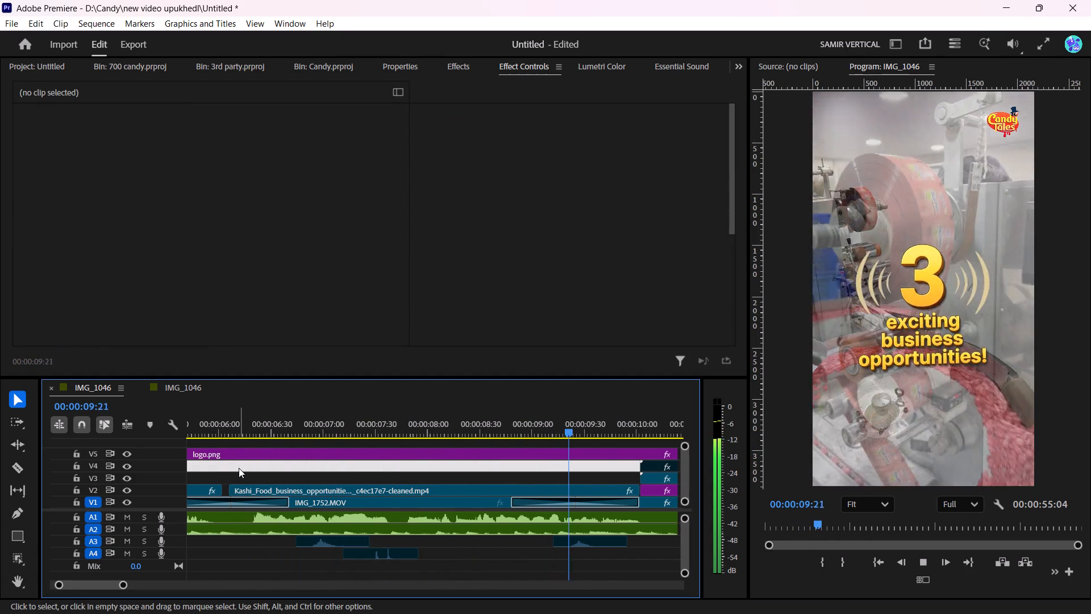
pyautogui.press('space')
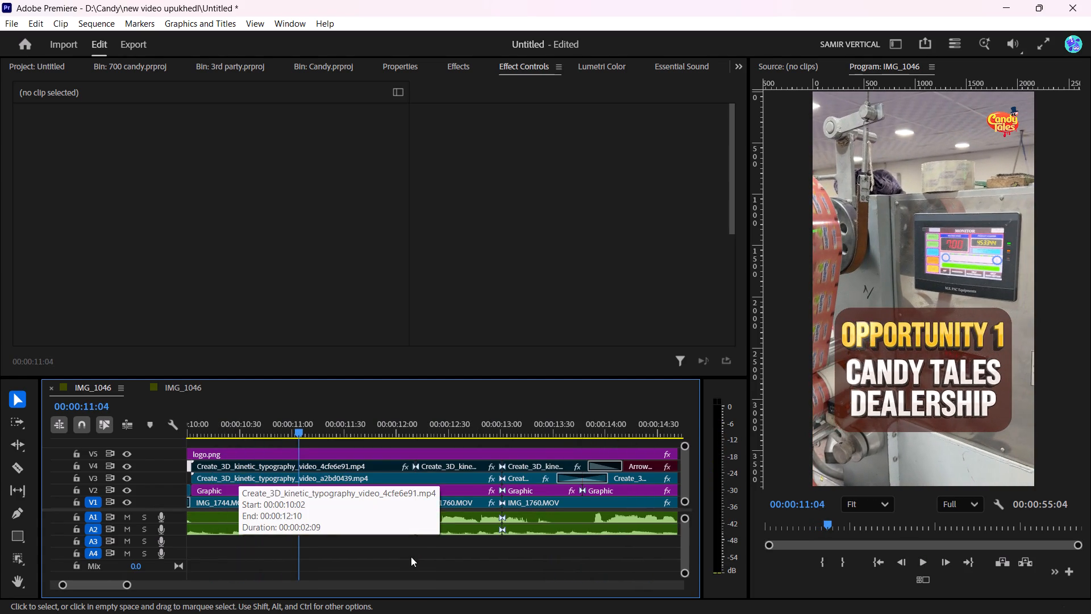
pyautogui.scroll(3, 304, 511)
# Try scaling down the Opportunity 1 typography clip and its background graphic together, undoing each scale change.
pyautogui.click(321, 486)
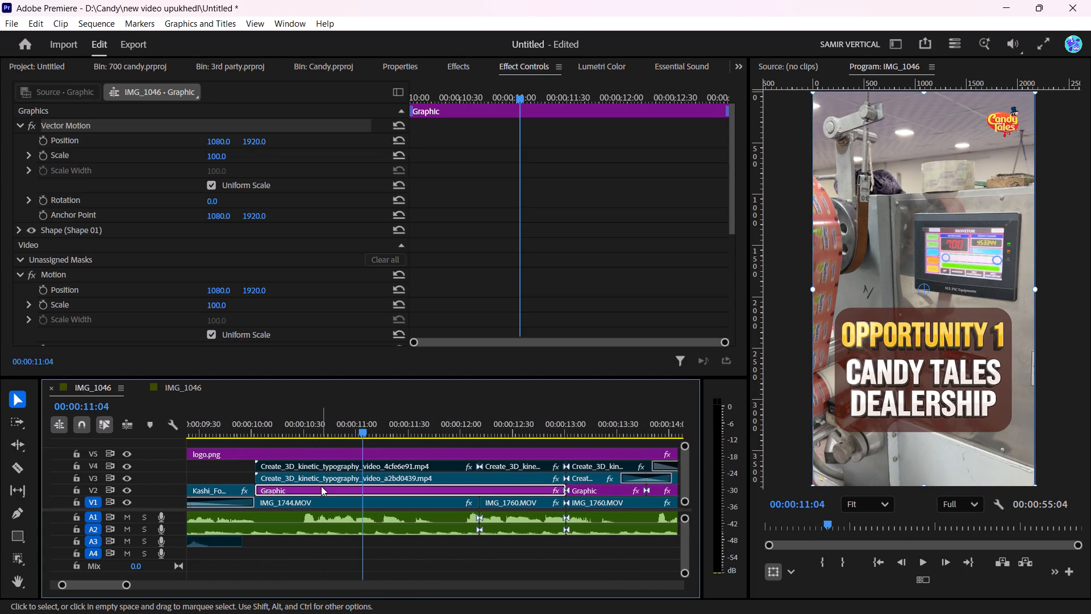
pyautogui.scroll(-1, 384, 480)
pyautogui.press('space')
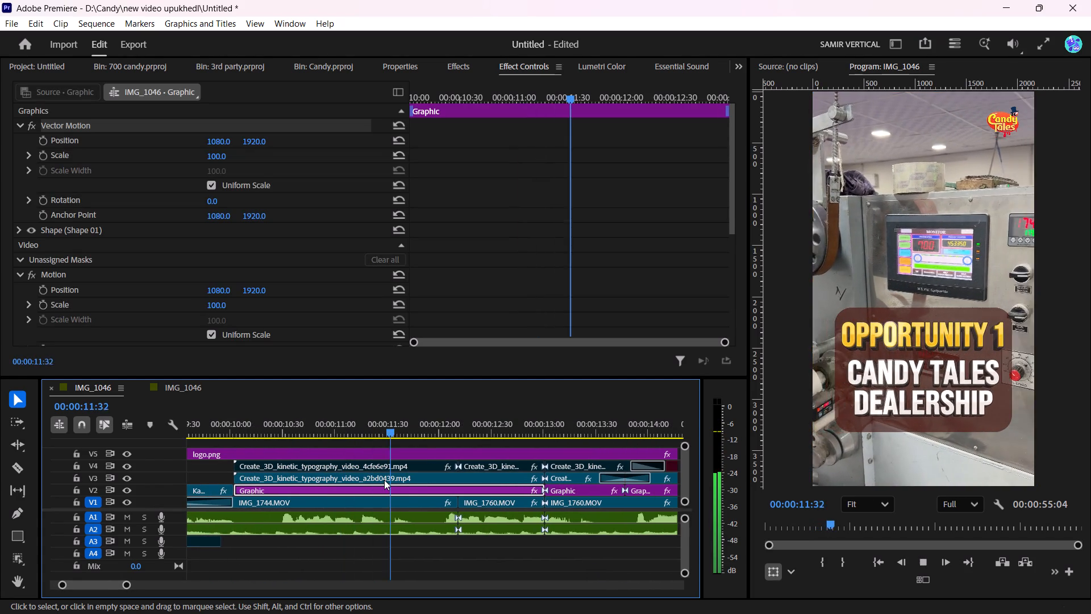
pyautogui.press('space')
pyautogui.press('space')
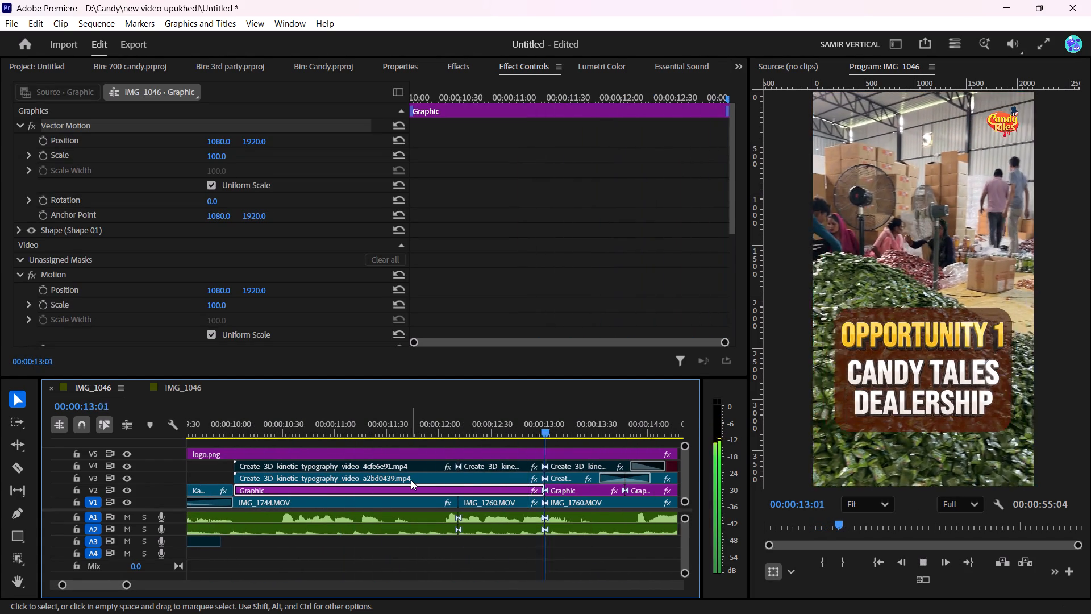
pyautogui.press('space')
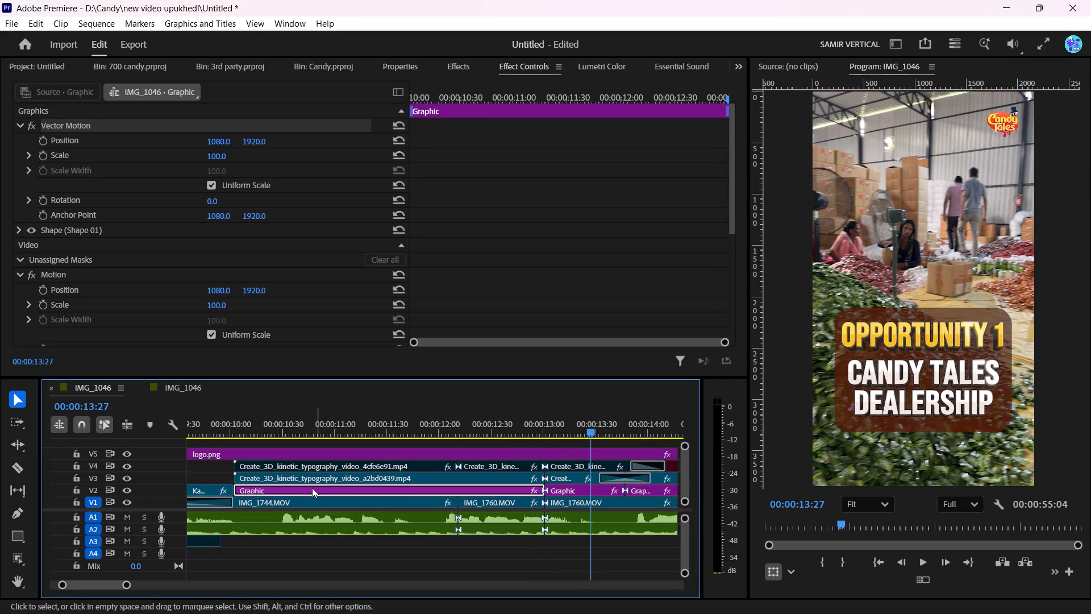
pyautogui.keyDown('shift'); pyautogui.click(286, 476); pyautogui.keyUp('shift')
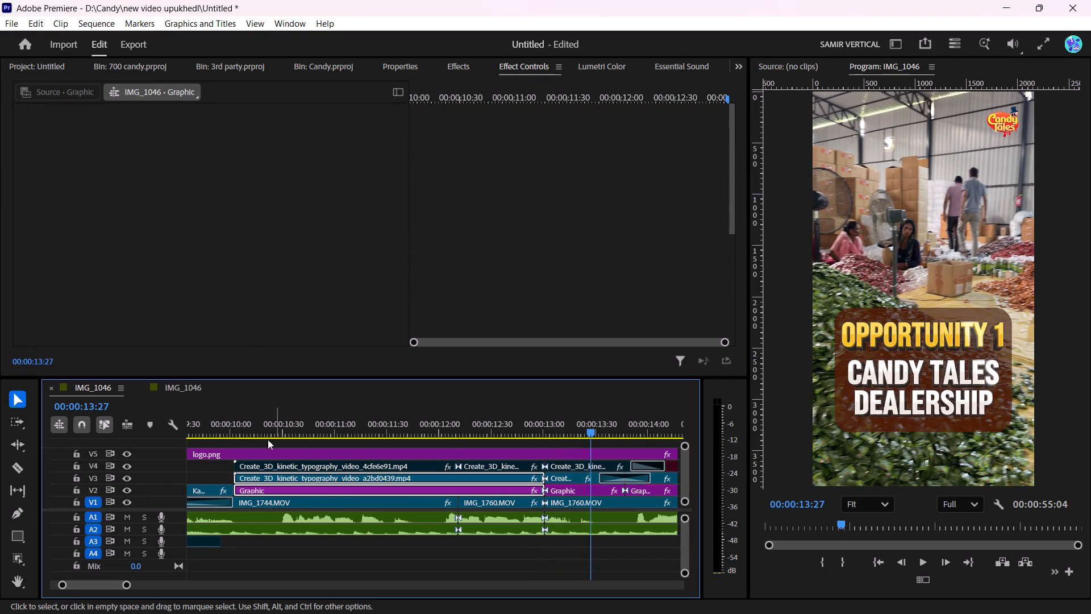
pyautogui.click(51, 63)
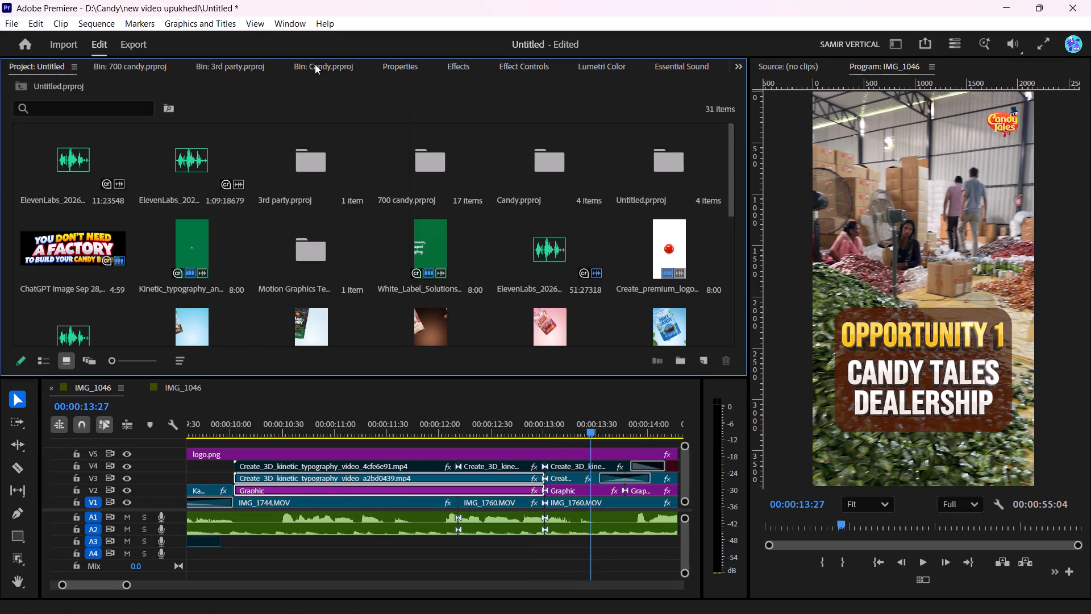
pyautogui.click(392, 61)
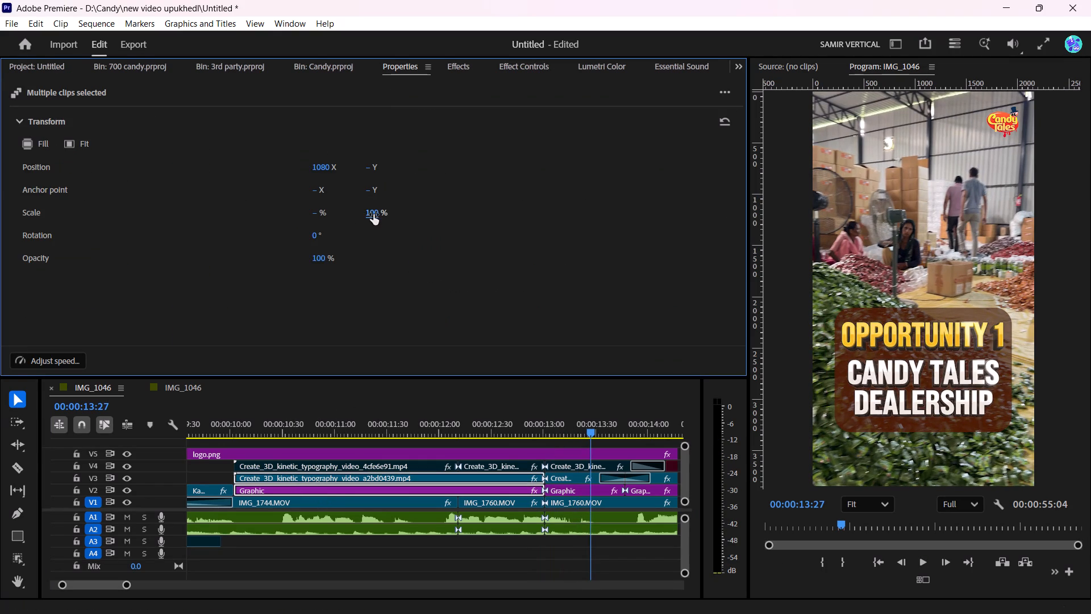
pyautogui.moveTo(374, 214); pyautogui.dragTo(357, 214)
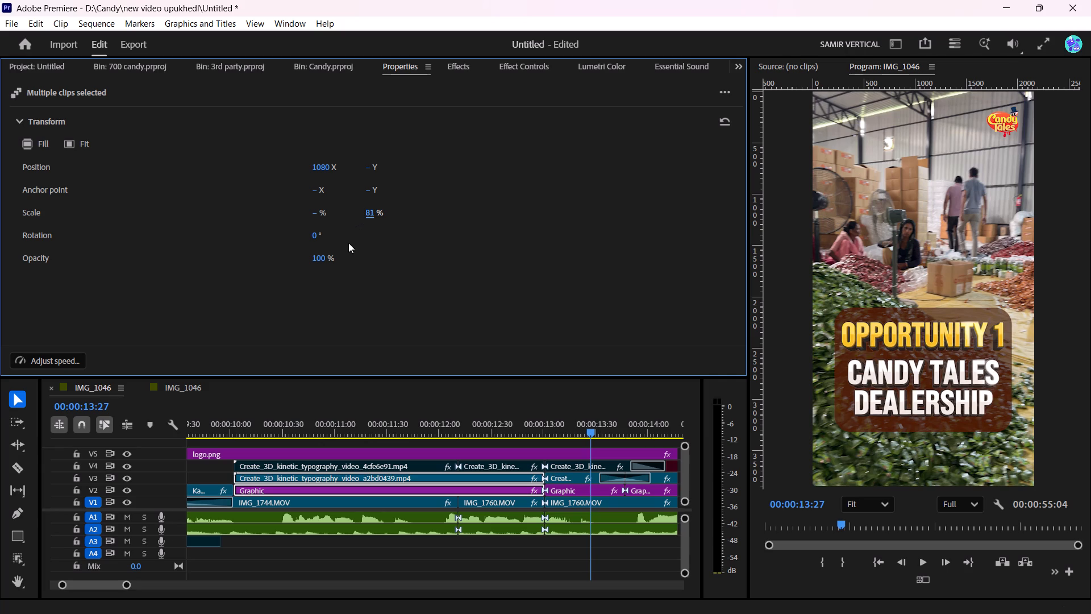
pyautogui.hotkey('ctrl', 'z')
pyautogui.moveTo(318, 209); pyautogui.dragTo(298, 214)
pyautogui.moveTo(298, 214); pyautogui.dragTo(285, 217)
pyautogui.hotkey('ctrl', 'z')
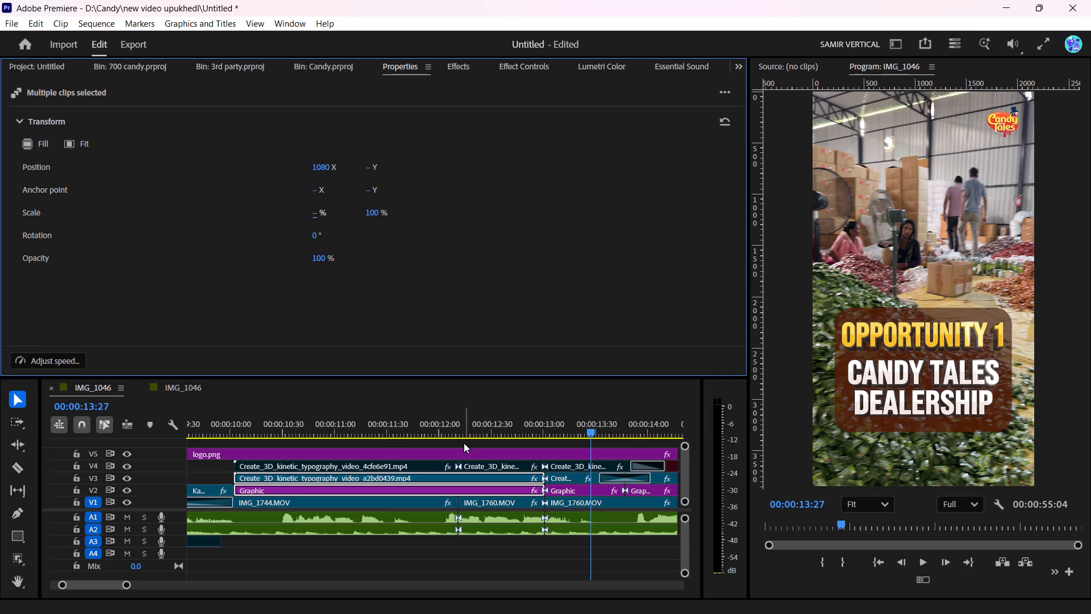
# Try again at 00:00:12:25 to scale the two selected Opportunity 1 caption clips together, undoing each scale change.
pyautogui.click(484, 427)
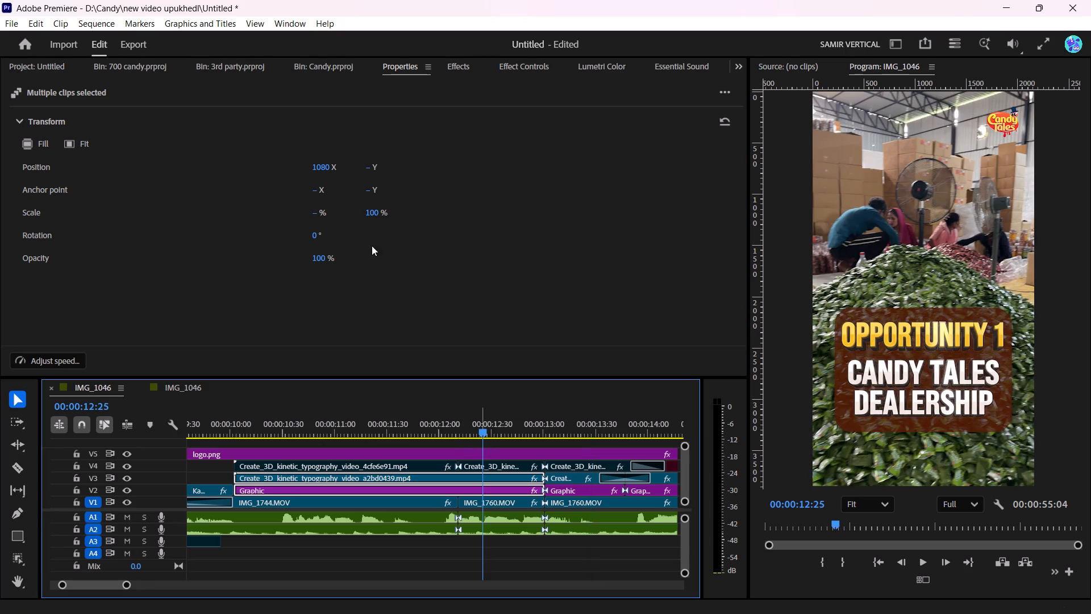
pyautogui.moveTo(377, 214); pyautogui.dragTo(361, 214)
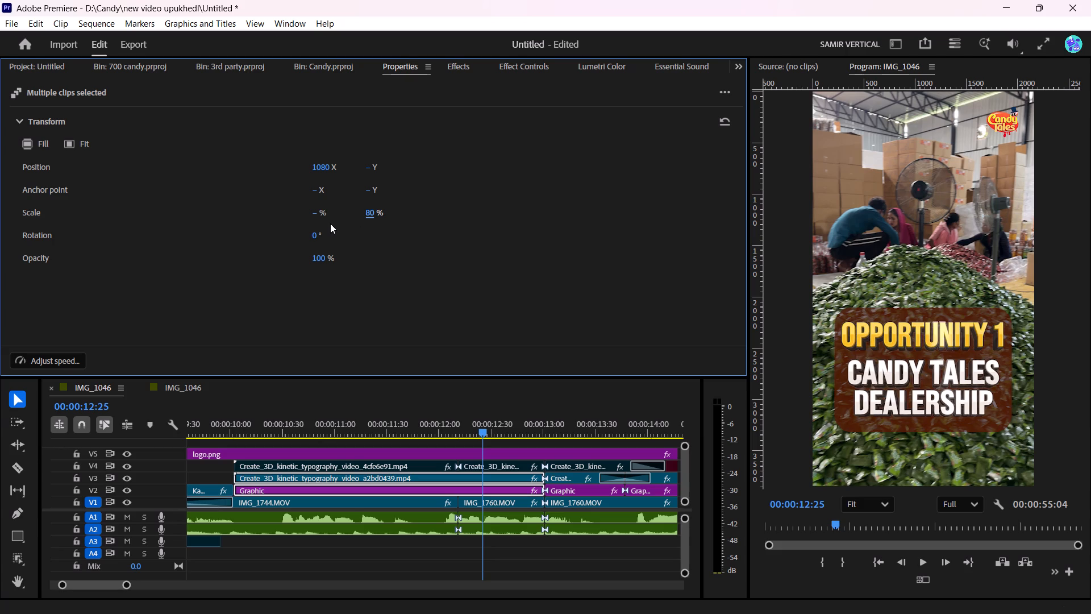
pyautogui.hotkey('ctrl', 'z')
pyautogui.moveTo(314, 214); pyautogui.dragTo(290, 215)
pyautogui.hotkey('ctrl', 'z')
# Nest the Opportunity 1 typography clip and its background graphic into one sequence with the default name.
pyautogui.hotkey('shift', 'n')
pyautogui.click(279, 475)
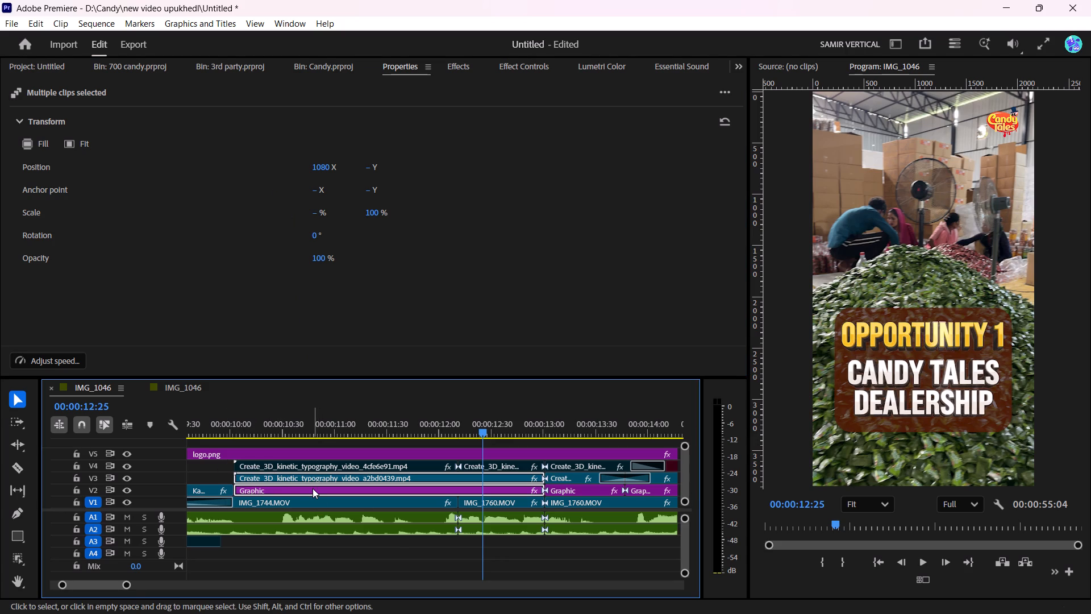
pyautogui.hotkey('shift', 'n')
pyautogui.press('Return')
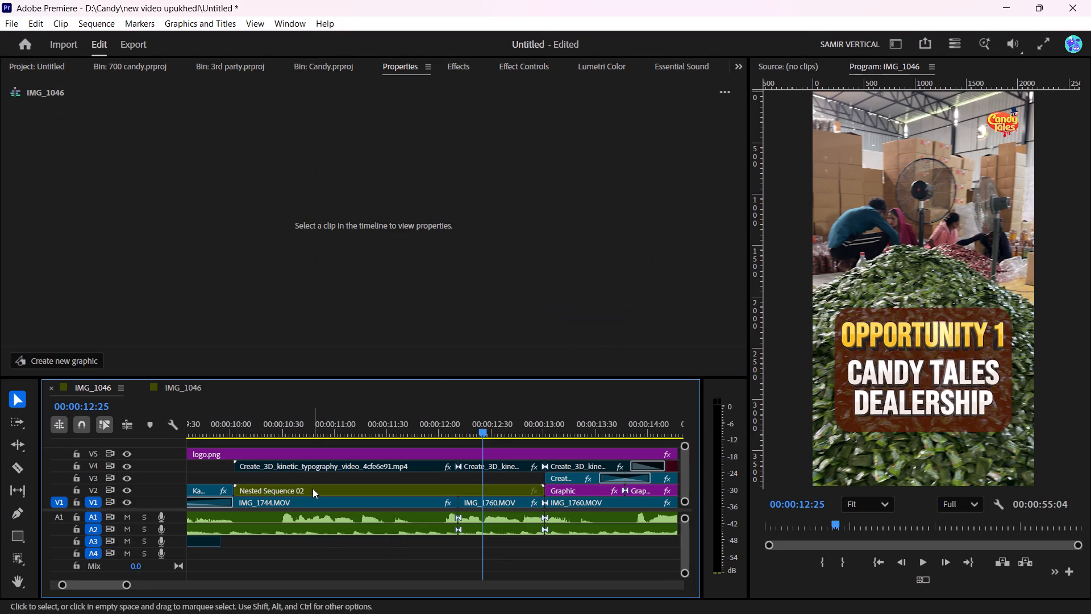
# Scale the nested Opportunity 1 caption to 59 % and lower it to a Y position of 2583.
pyautogui.click(252, 424)
pyautogui.press('space')
pyautogui.press('space')
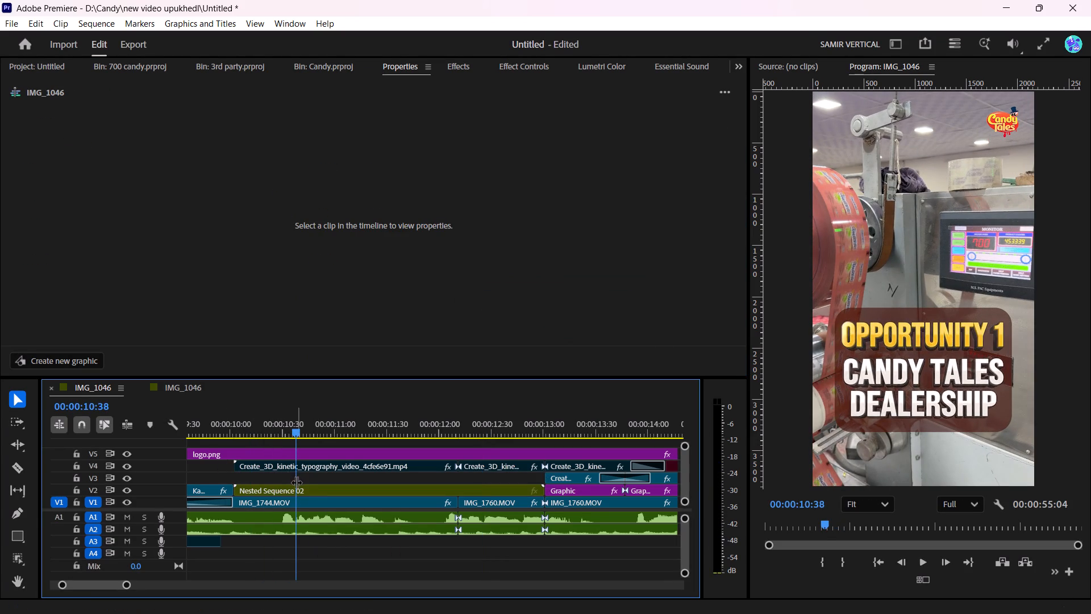
pyautogui.click(301, 489)
pyautogui.click(319, 259)
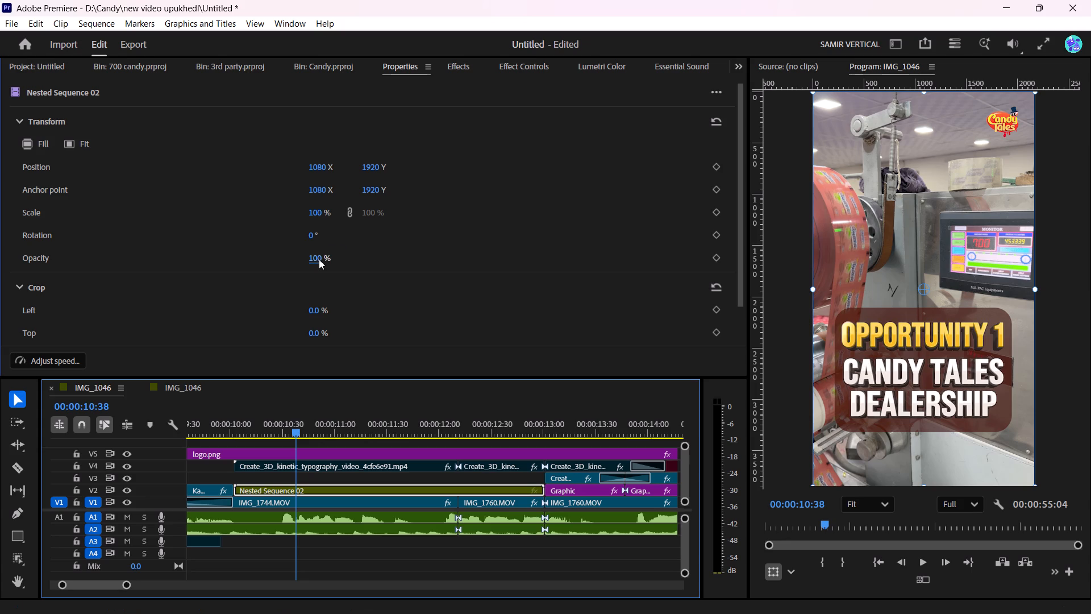
pyautogui.moveTo(320, 211); pyautogui.dragTo(307, 211)
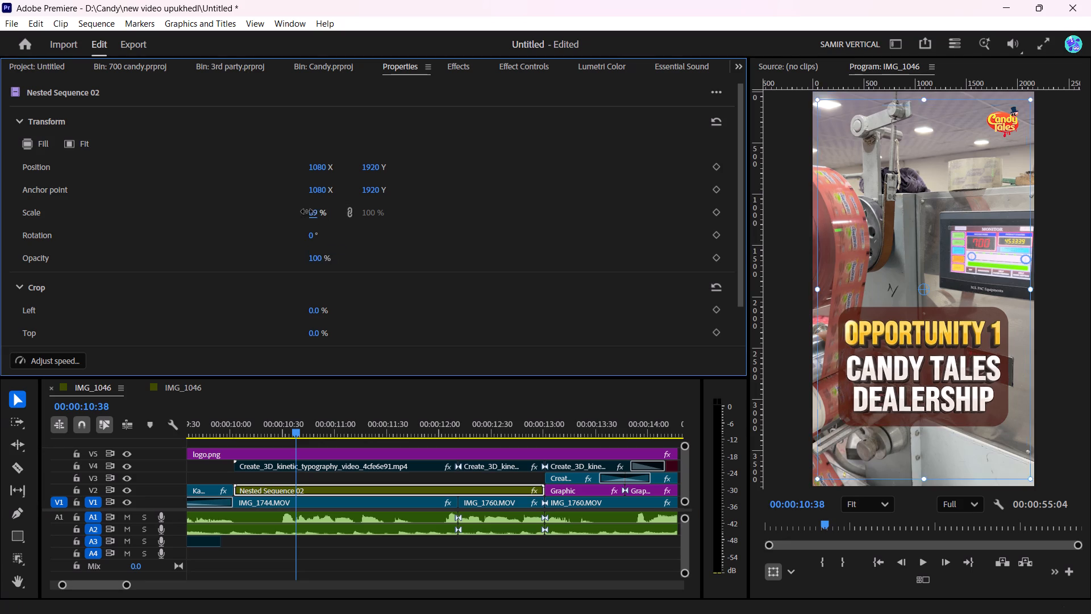
pyautogui.moveTo(307, 211); pyautogui.dragTo(293, 216)
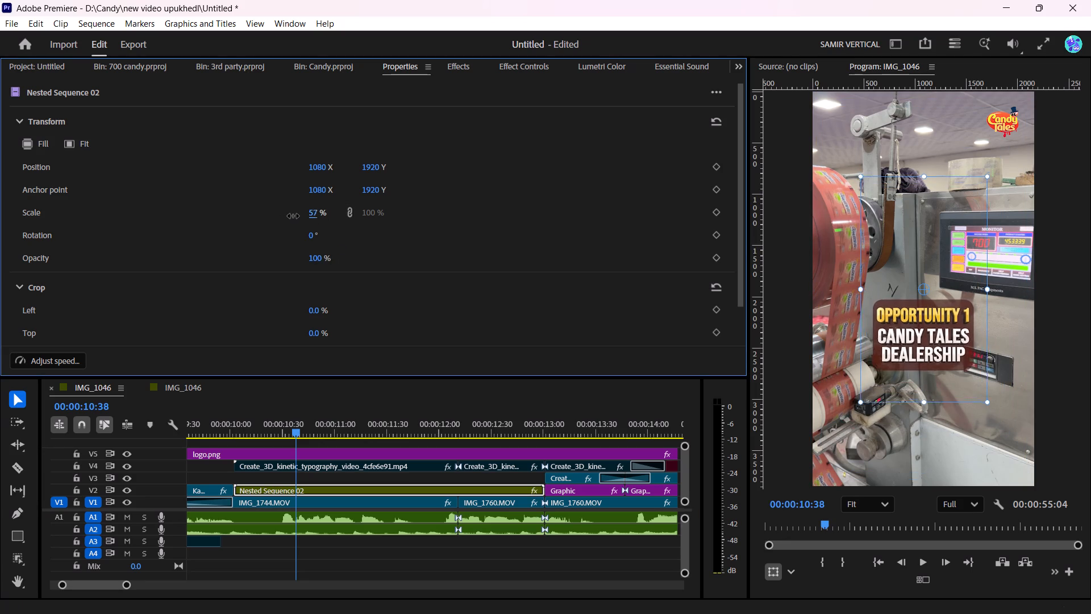
pyautogui.moveTo(293, 216); pyautogui.dragTo(294, 216)
pyautogui.moveTo(364, 166); pyautogui.dragTo(886, 215)
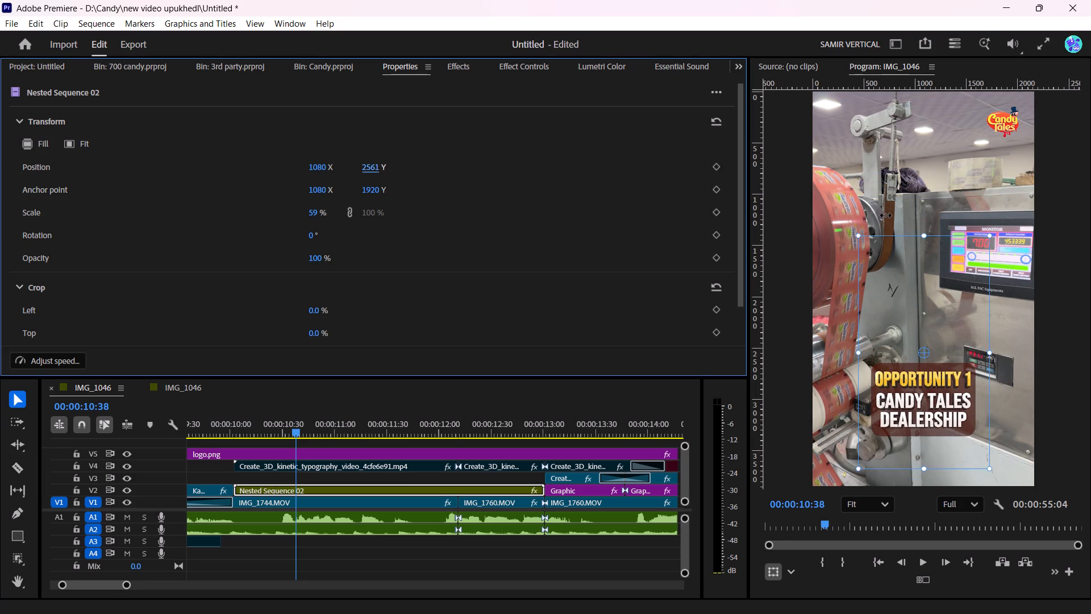
pyautogui.moveTo(886, 215); pyautogui.dragTo(886, 215)
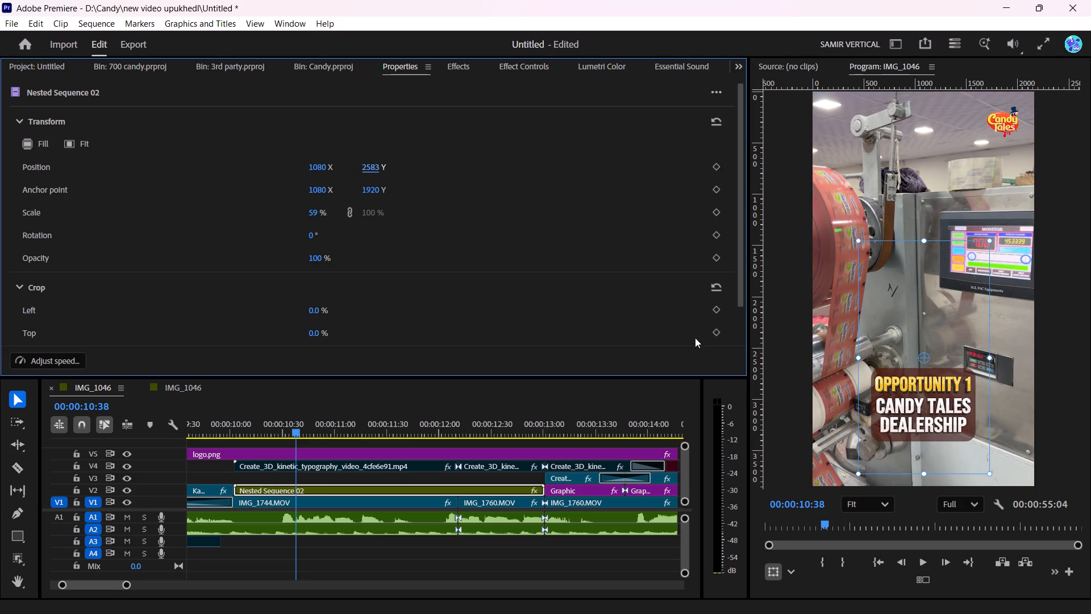
# Play back the resized Opportunity 1 caption and the caption that follows it, up to 00:00:16:12.
pyautogui.press('space')
pyautogui.scroll(-3, 724, 388)
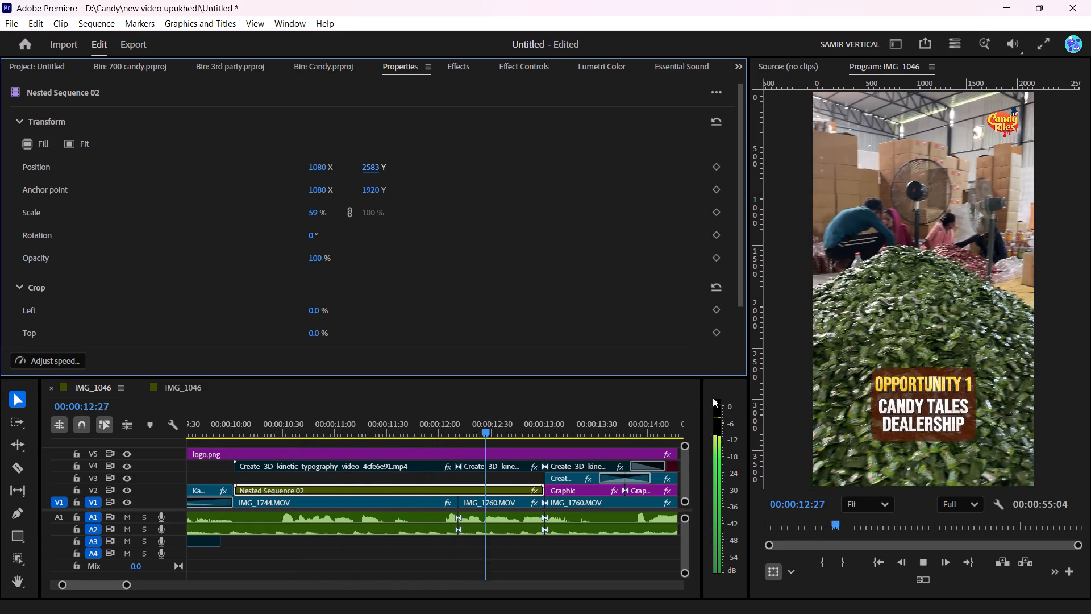
pyautogui.scroll(-3, 653, 429)
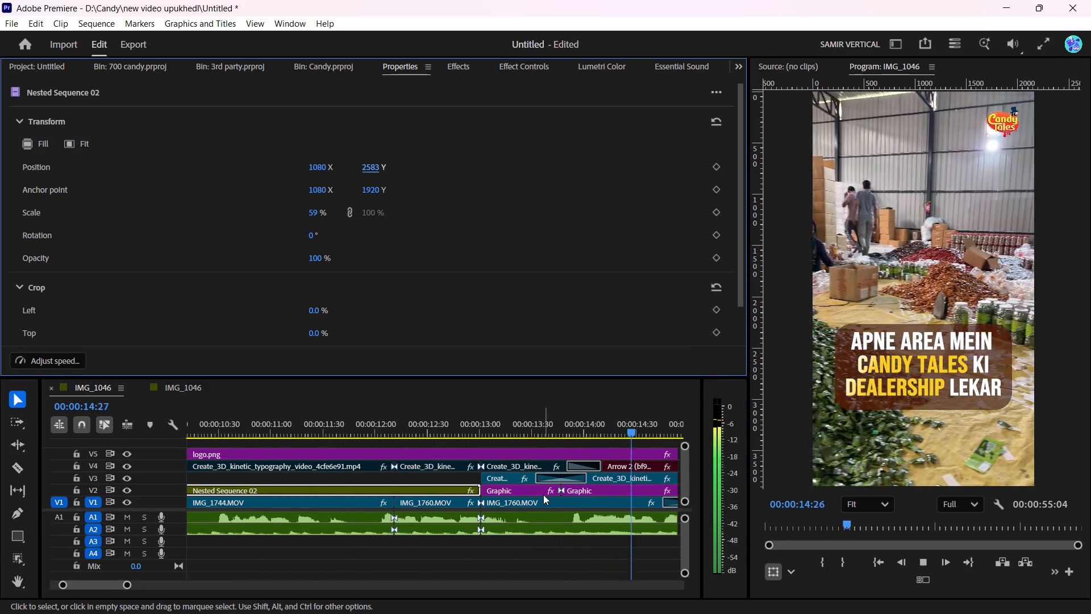
pyautogui.press('space')
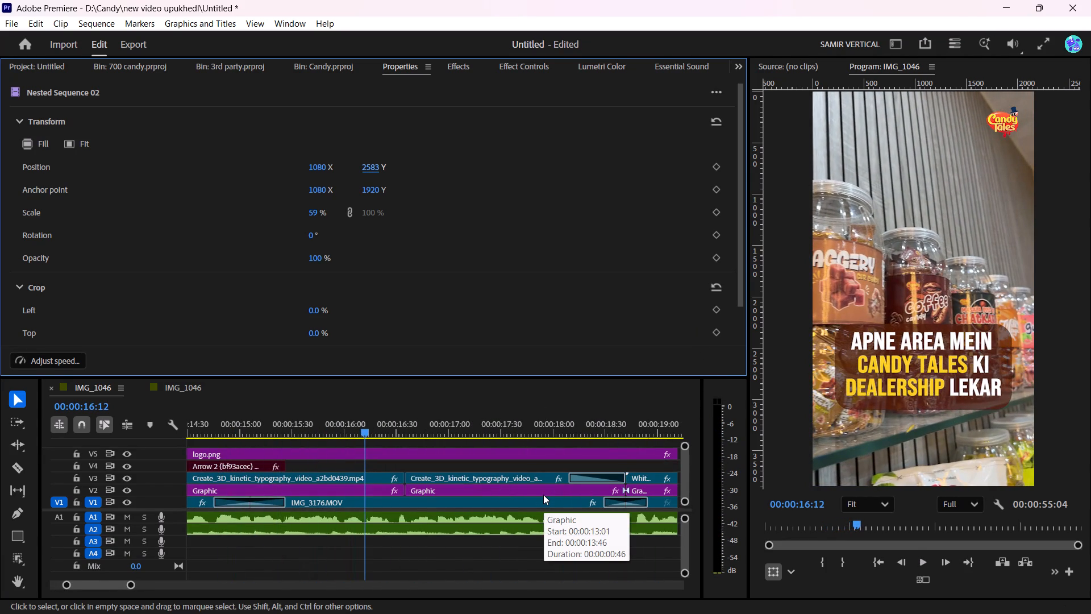
# Nest the Apne Area Mein Candy Tales Ki Dealership Lekar typography clip and its background graphic under the default name.
pyautogui.scroll(8, 422, 517)
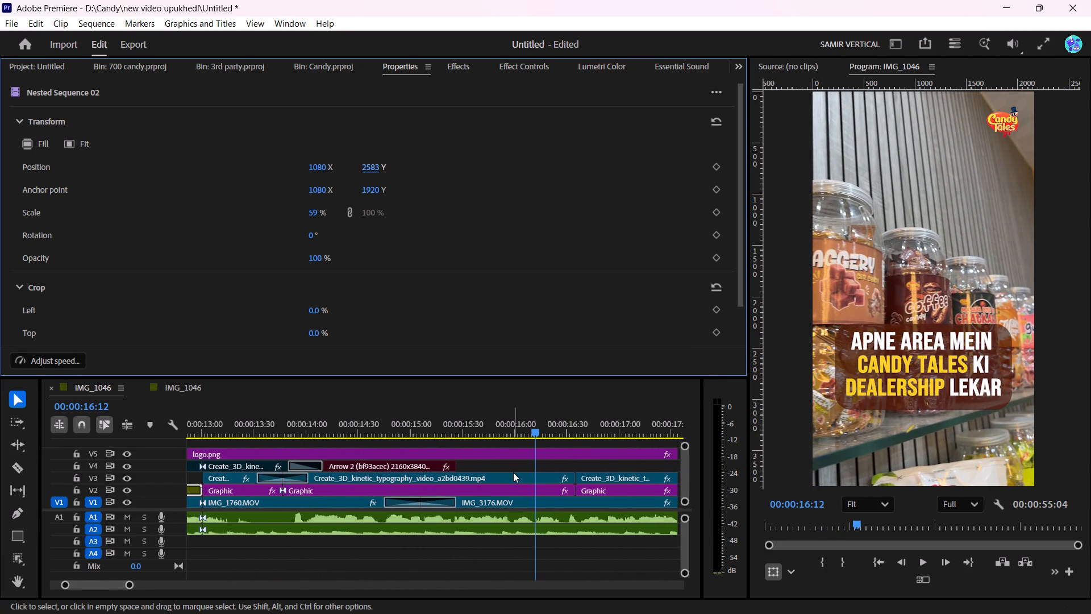
pyautogui.click(515, 474)
pyautogui.keyDown('shift'); pyautogui.click(483, 491); pyautogui.keyUp('shift')
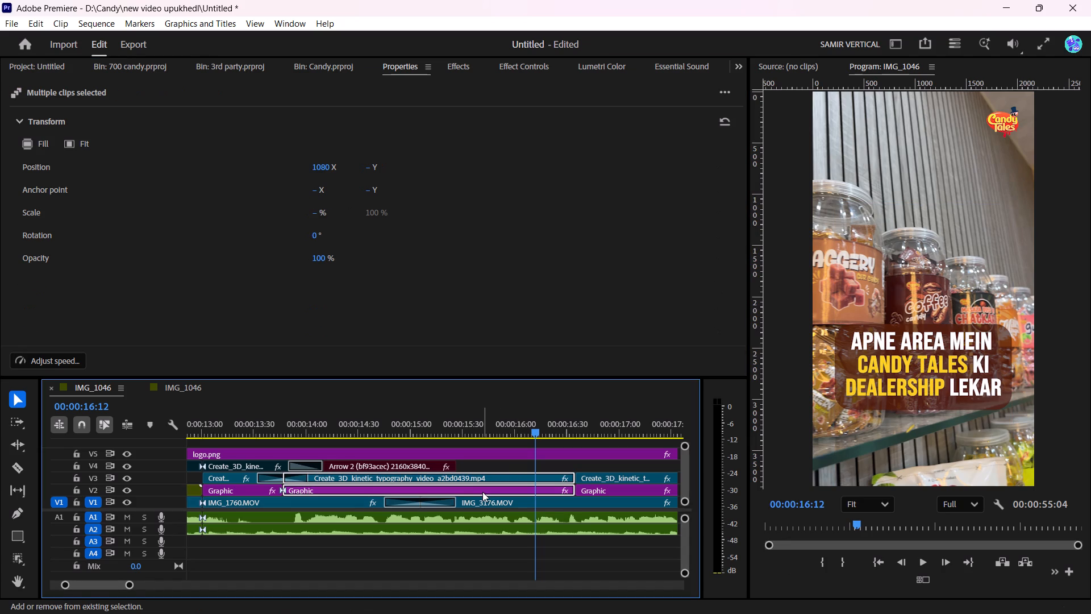
pyautogui.hotkey('shift', 'n')
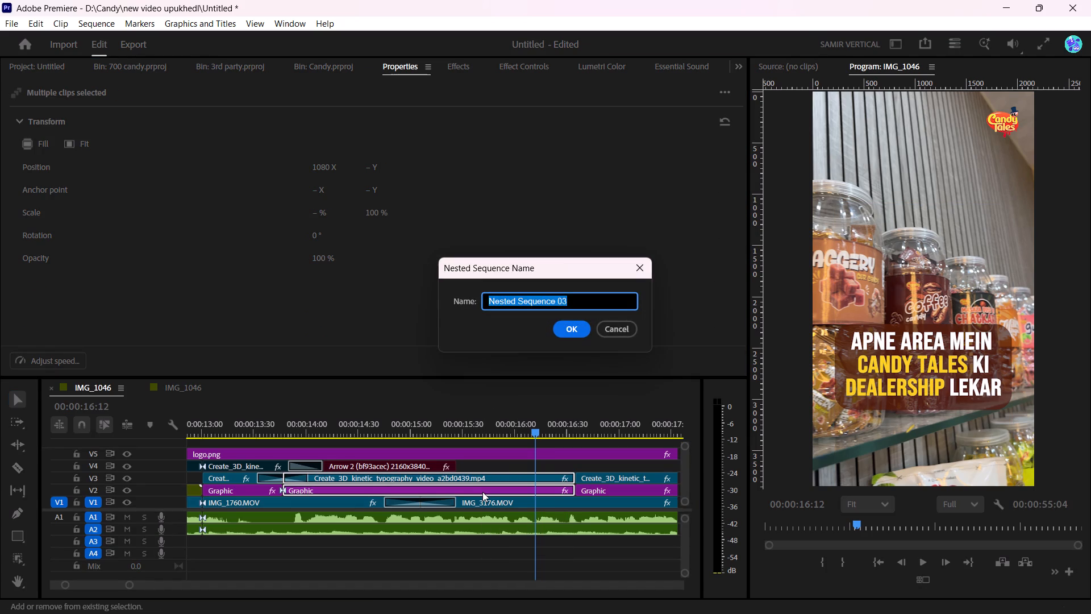
pyautogui.press('Return')
# Scale the nested Apne Area Mein caption to 58 % and lower it to a Y position of 2744.
pyautogui.click(494, 488)
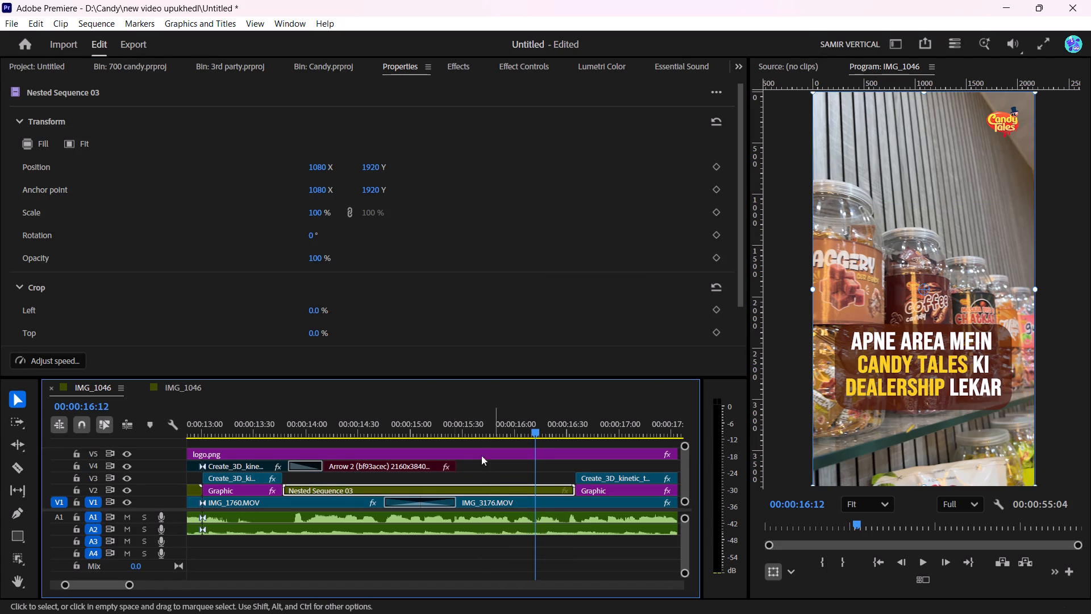
pyautogui.moveTo(323, 210); pyautogui.dragTo(295, 213)
pyautogui.moveTo(375, 169); pyautogui.dragTo(600, 175)
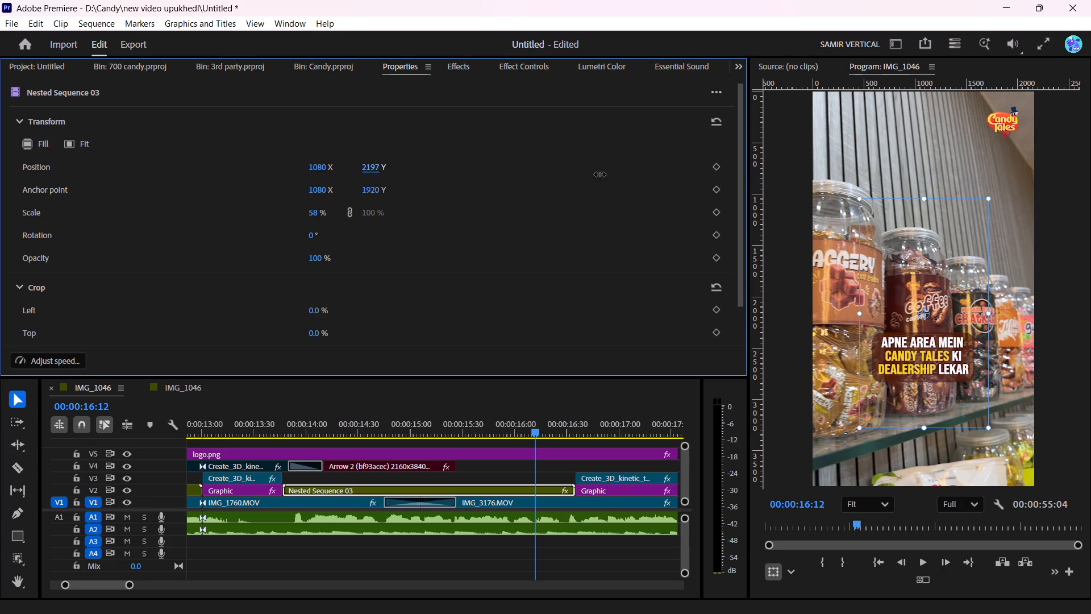
pyautogui.moveTo(600, 175); pyautogui.dragTo(1056, 263)
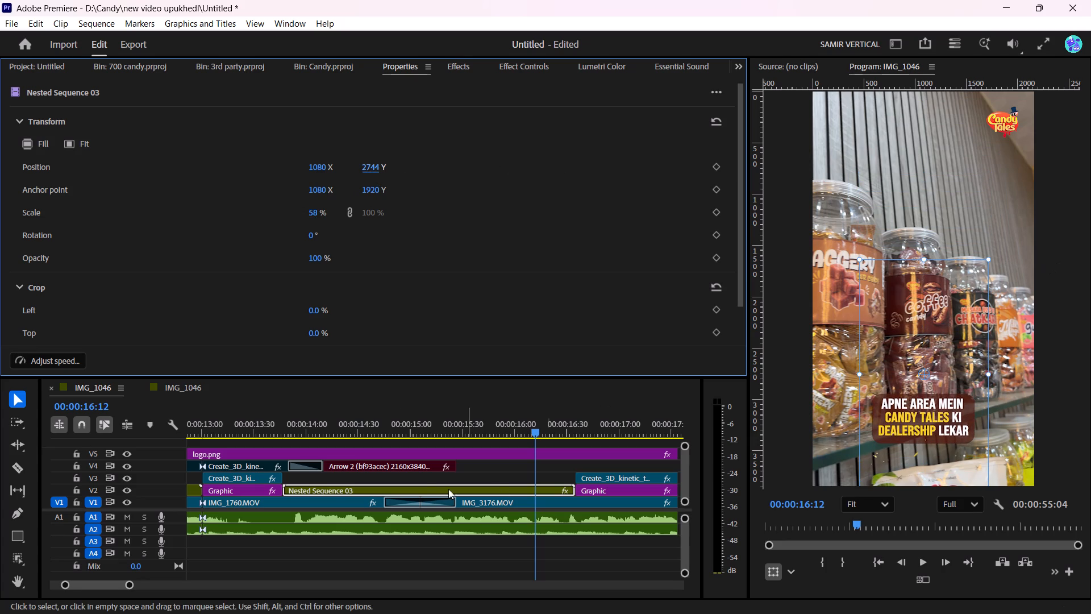
# Nest the short V3 typography clip starting at 00:00:13:01 and the background graphic beneath it under the default name.
pyautogui.moveTo(274, 420); pyautogui.dragTo(243, 424)
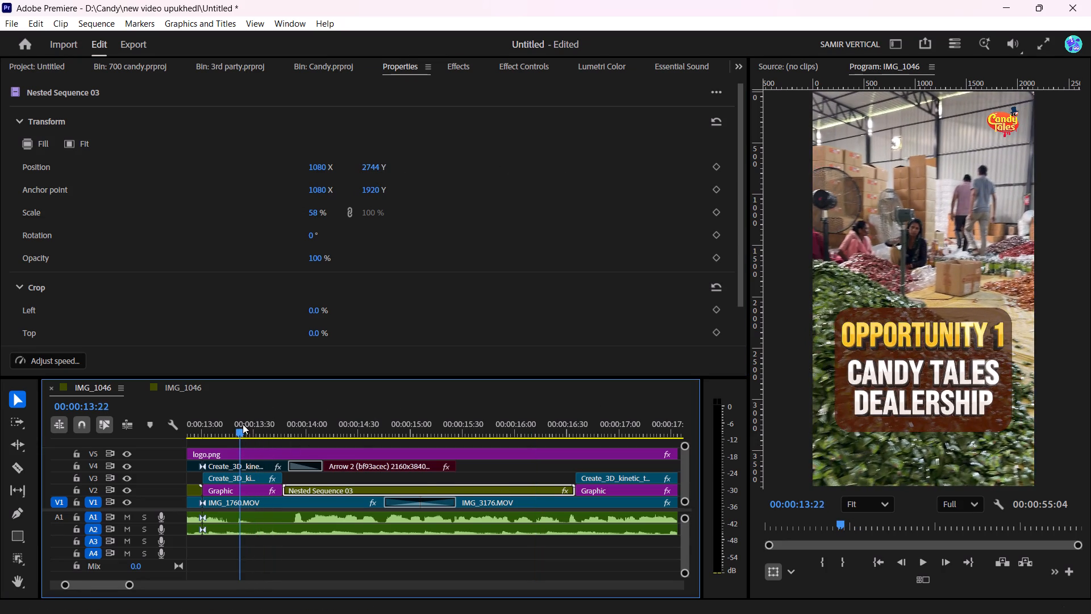
pyautogui.moveTo(243, 424); pyautogui.dragTo(199, 426)
pyautogui.scroll(4, 264, 486)
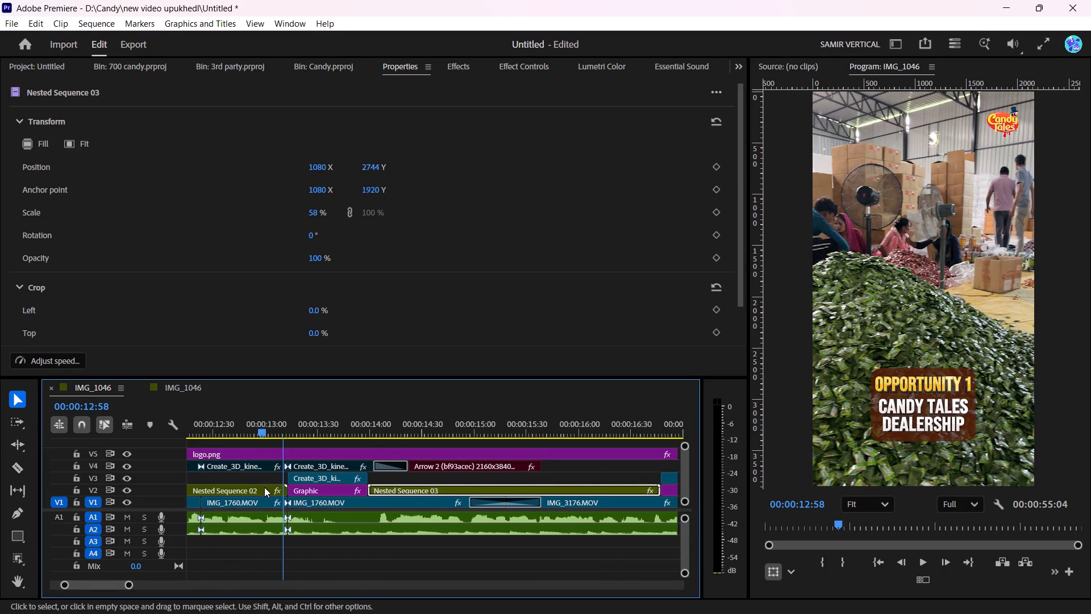
pyautogui.click(314, 478)
pyautogui.keyDown('shift'); pyautogui.click(310, 487); pyautogui.keyUp('shift')
pyautogui.rightClick(310, 487)
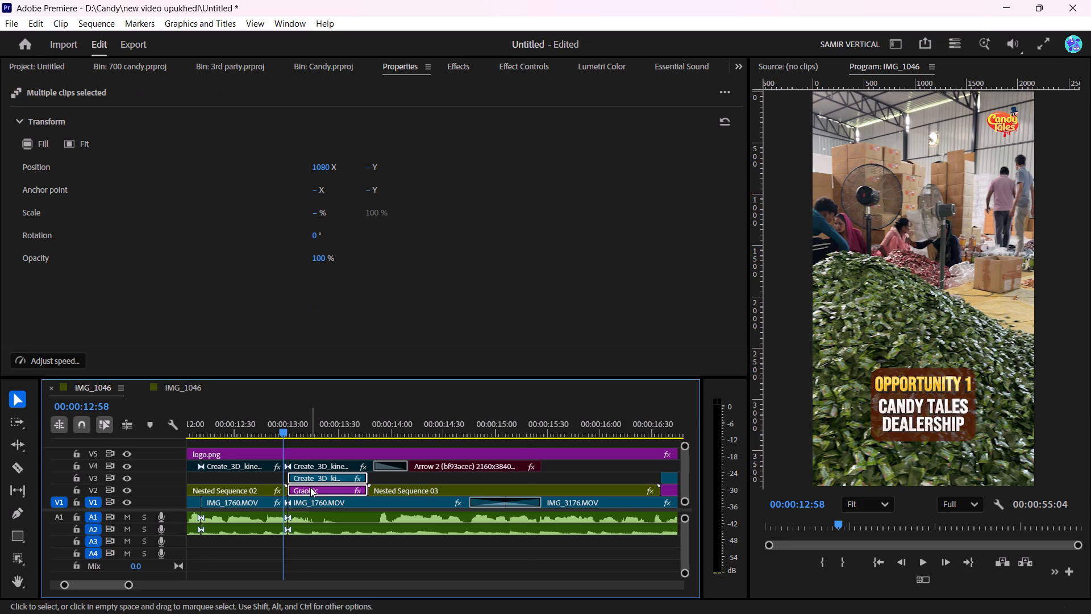
pyautogui.click(298, 487)
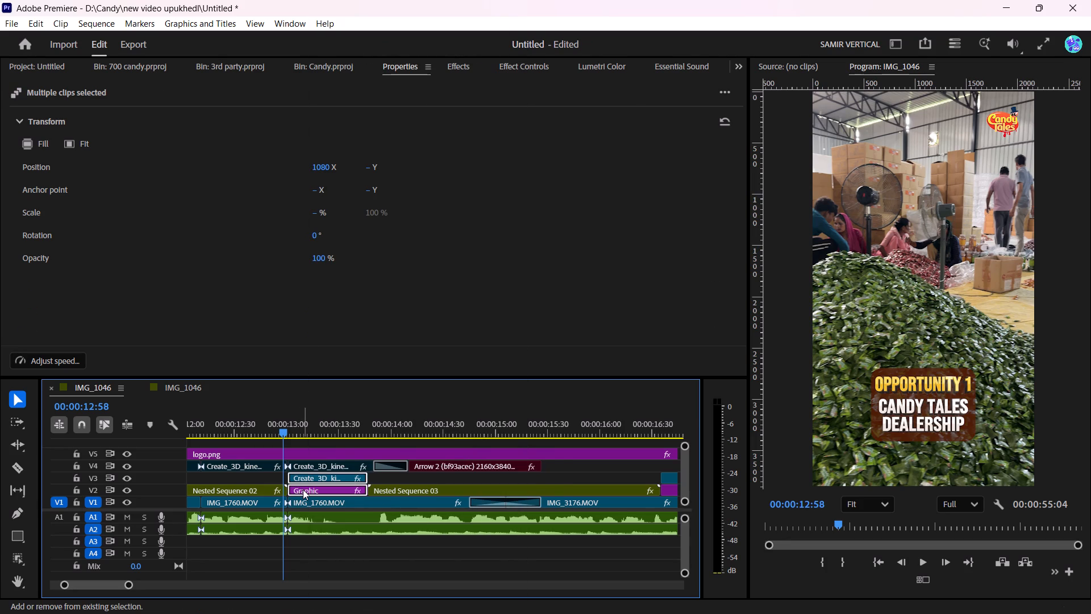
pyautogui.hotkey('shift', 'n')
pyautogui.press('Return')
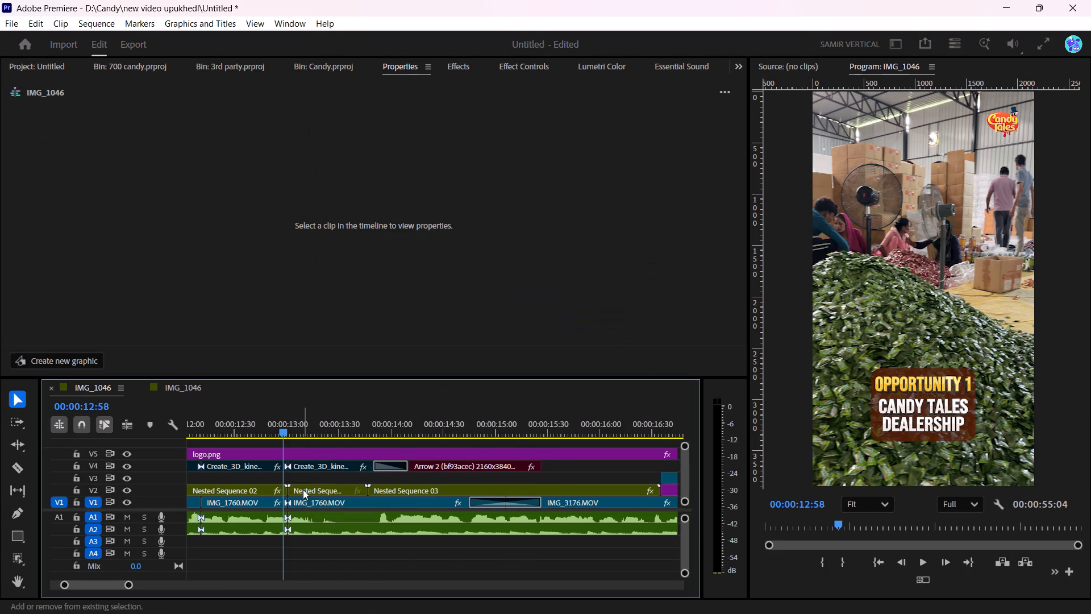
# Copy the attributes of Nested Sequence 02 and paste them, including Motion and Opacity, onto the short nested caption right after it.
pyautogui.click(277, 488)
pyautogui.rightClick(255, 488)
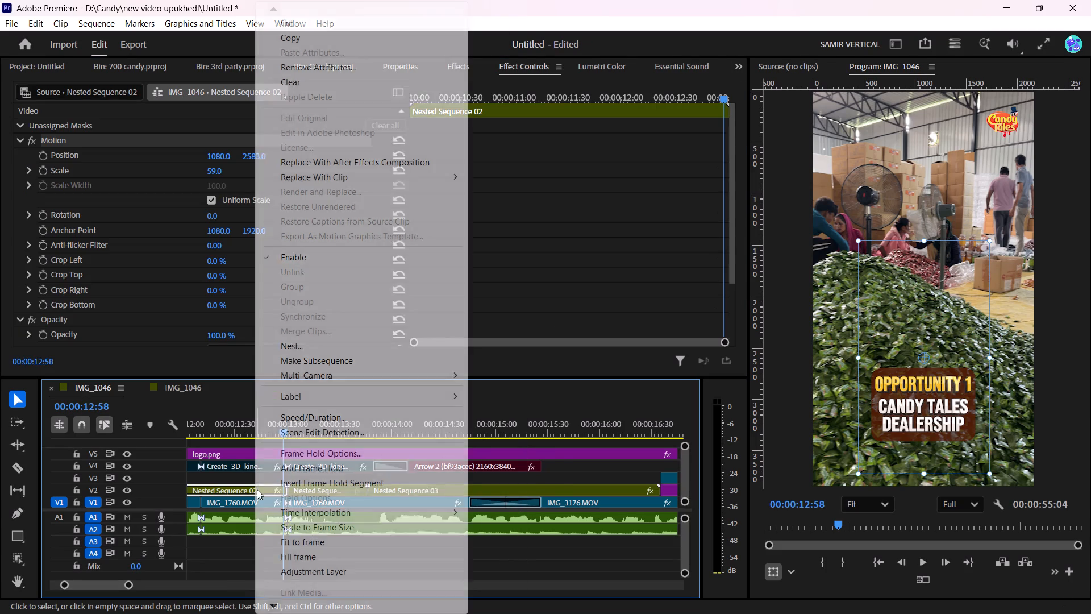
pyautogui.click(333, 41)
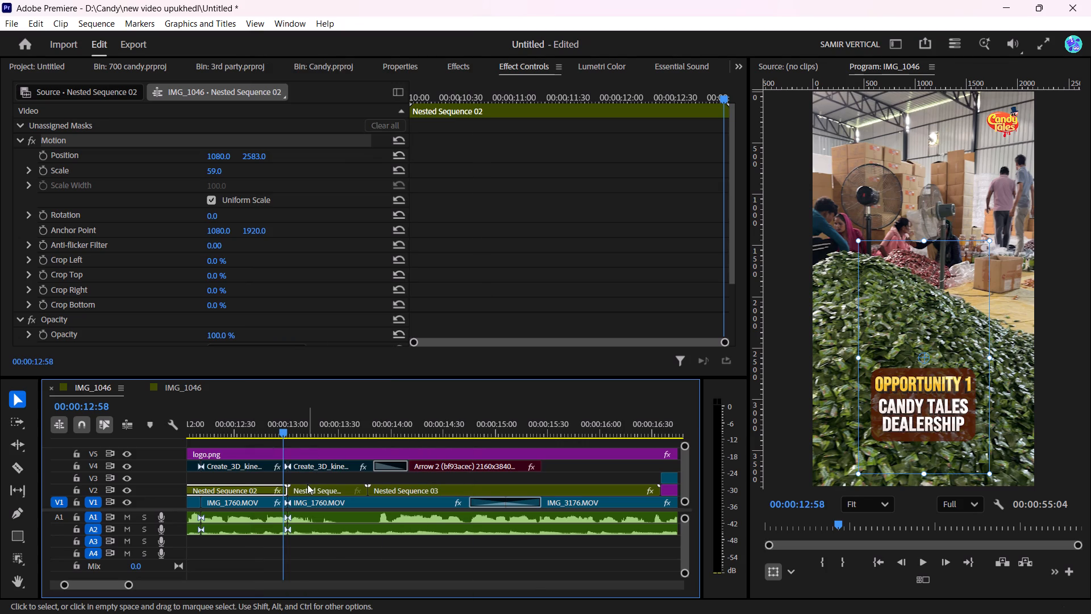
pyautogui.click(314, 493)
pyautogui.rightClick(314, 494)
pyautogui.click(367, 47)
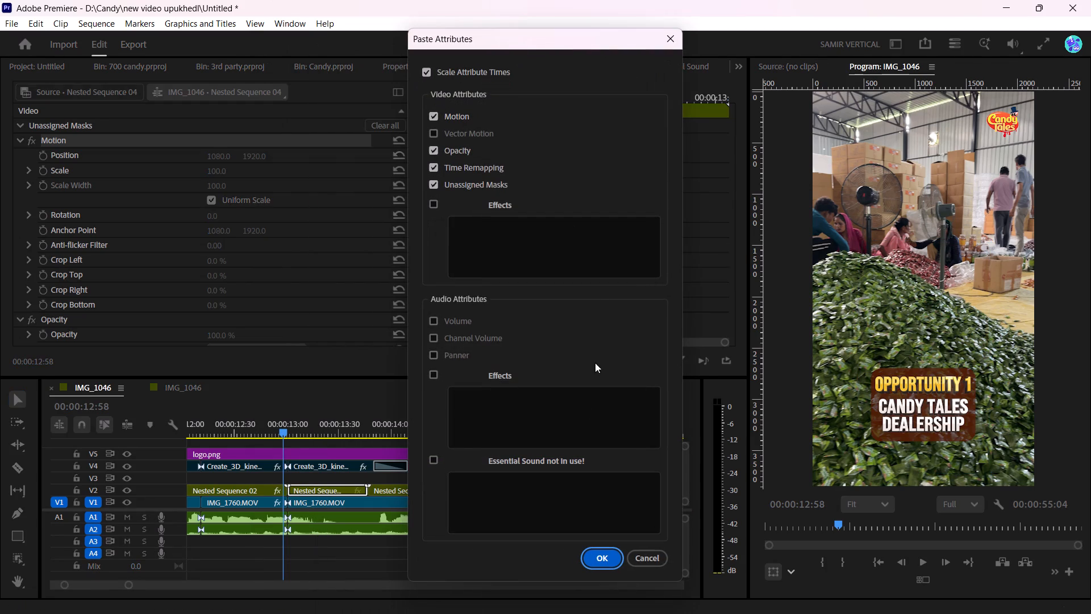
pyautogui.click(593, 555)
# Play back the resized captions and review the Apna Distribution Business and Opportunity 2 captions, up to 00:00:20:54.
pyautogui.press('space')
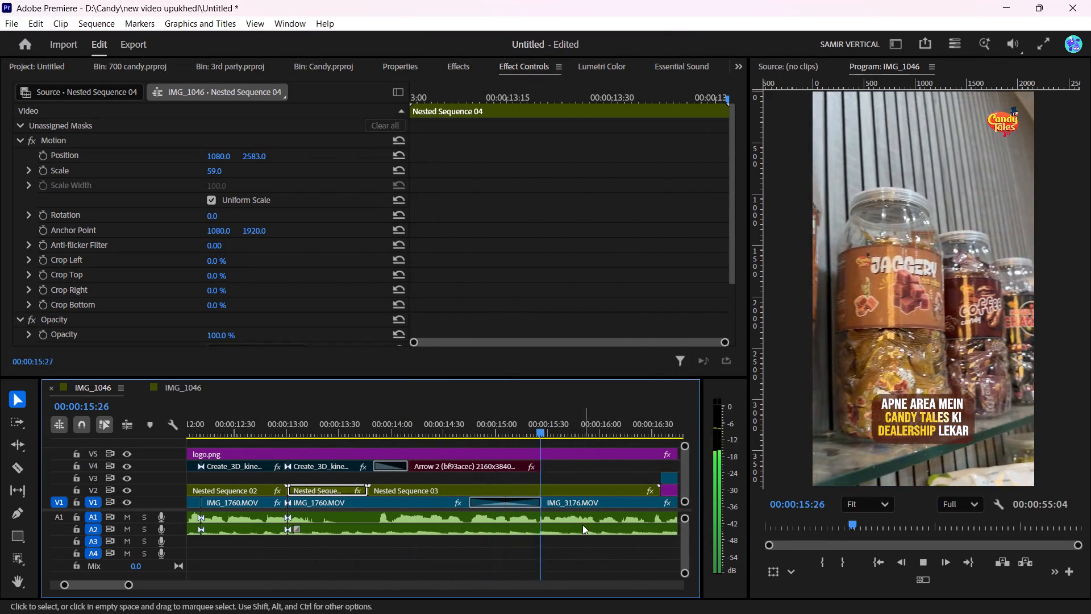
pyautogui.scroll(-3, 581, 522)
pyautogui.press('space')
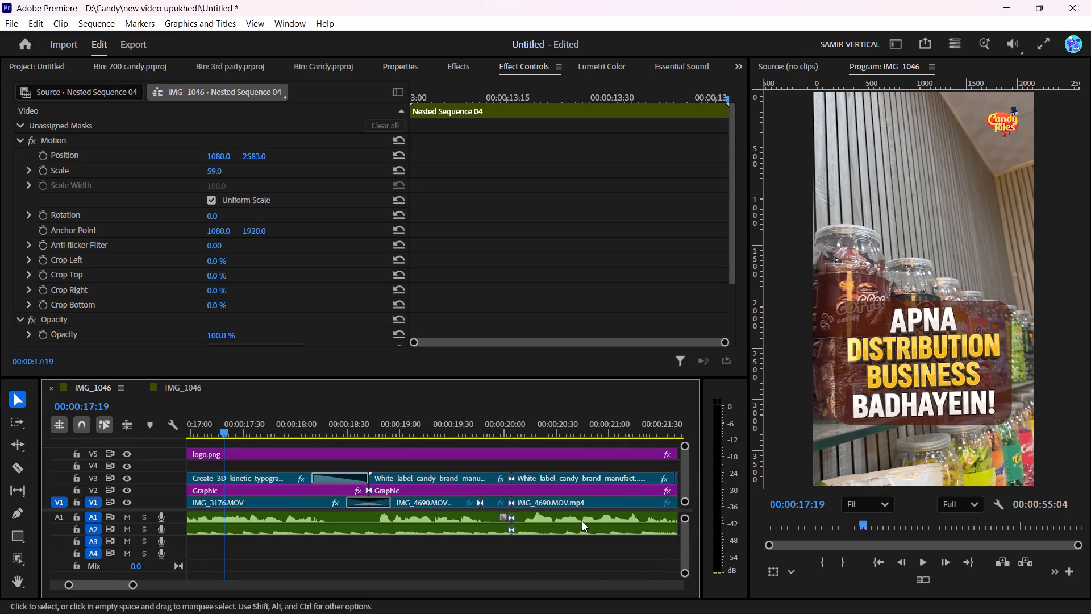
pyautogui.scroll(5, 397, 510)
pyautogui.scroll(2, 339, 503)
pyautogui.click(354, 477)
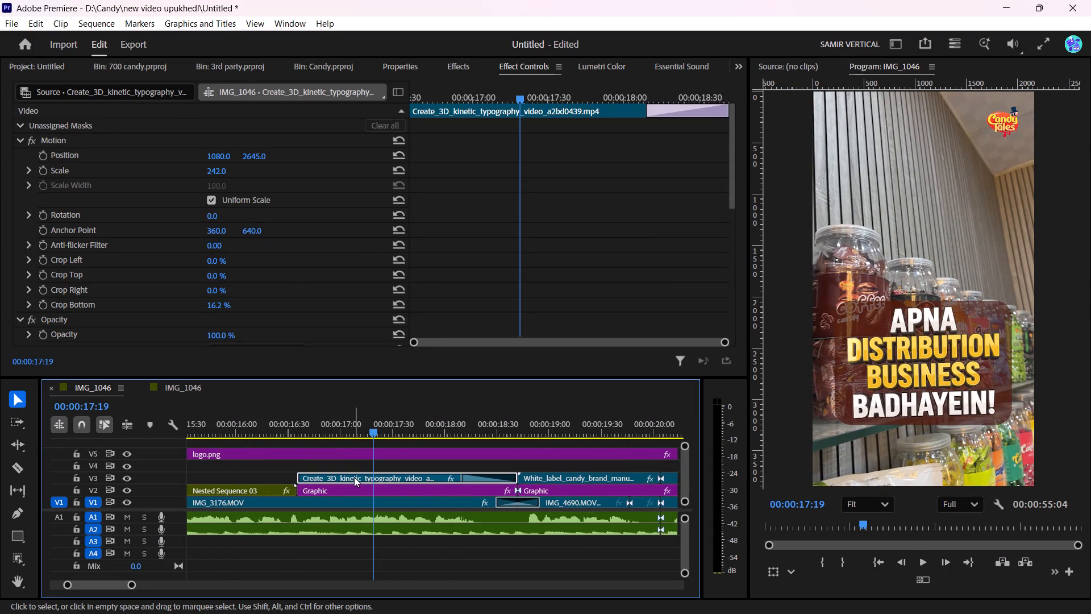
pyautogui.scroll(-1, 419, 487)
pyautogui.press('space')
pyautogui.keyDown('alt'); pyautogui.scroll(-3, 419, 487); pyautogui.keyUp('alt')
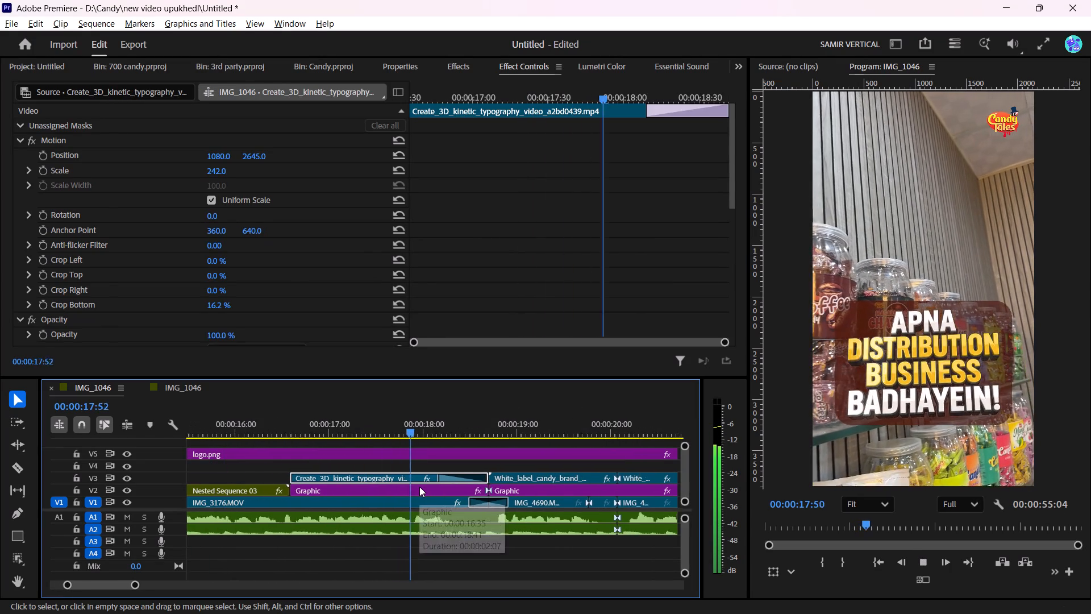
pyautogui.keyDown('alt'); pyautogui.scroll(-8, 419, 487); pyautogui.keyUp('alt')
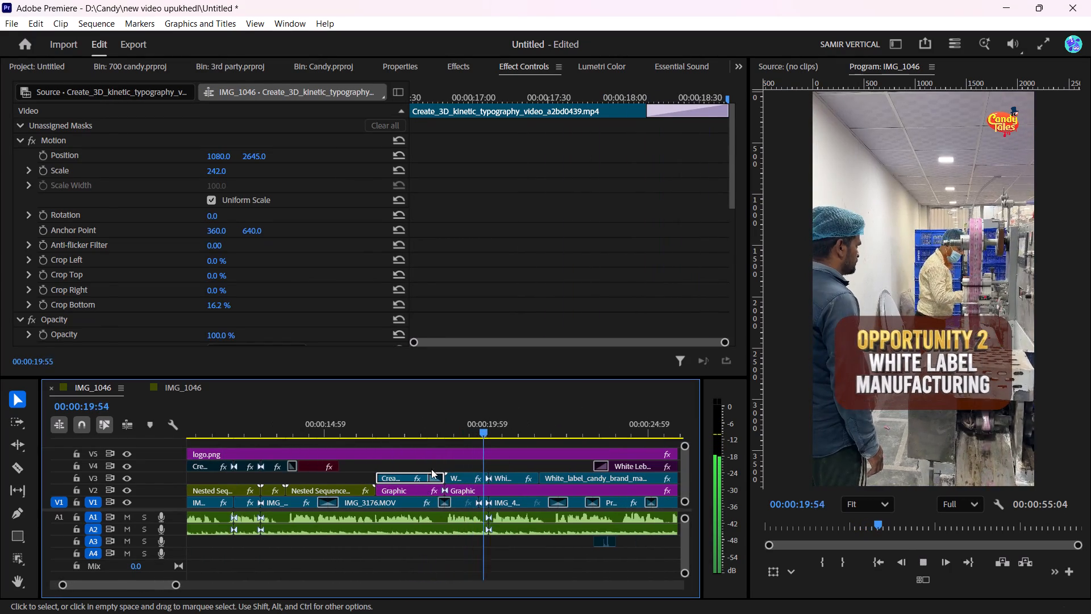
pyautogui.scroll(-4, 435, 468)
pyautogui.press('space')
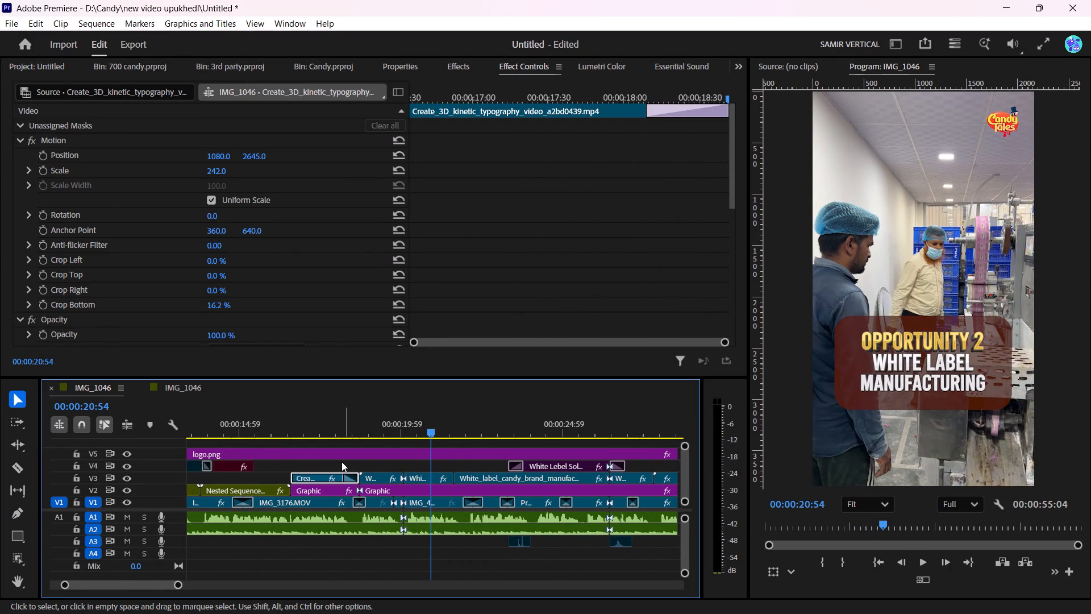
# Nest all V2 to V4 caption clips from Apna Distribution Business Badhayein to about 00:00:38 into one sequence with the default name.
pyautogui.moveTo(342, 462); pyautogui.dragTo(492, 499)
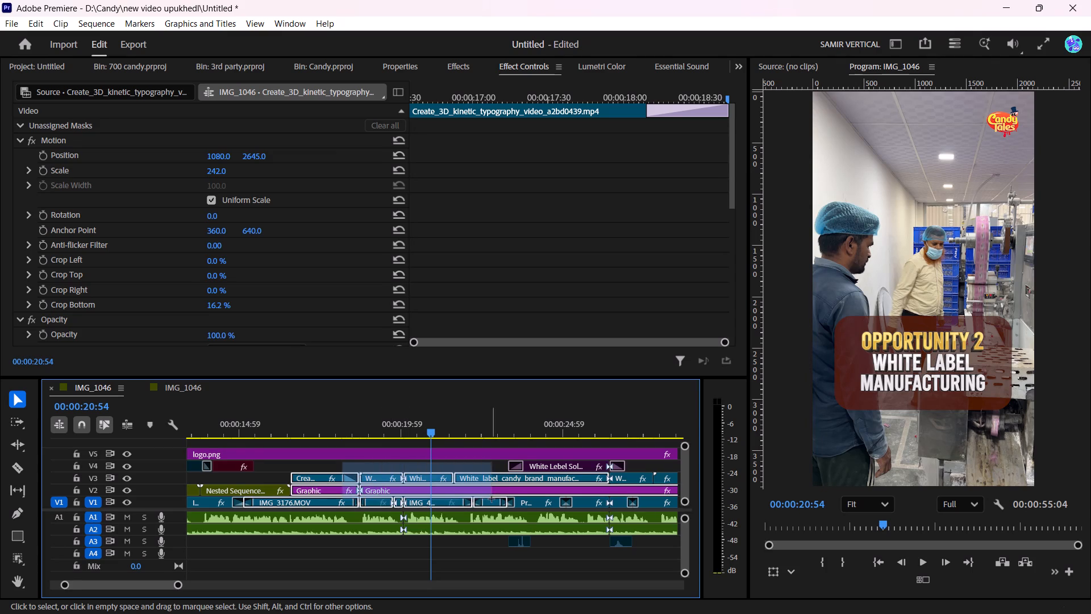
pyautogui.moveTo(492, 499); pyautogui.dragTo(658, 490)
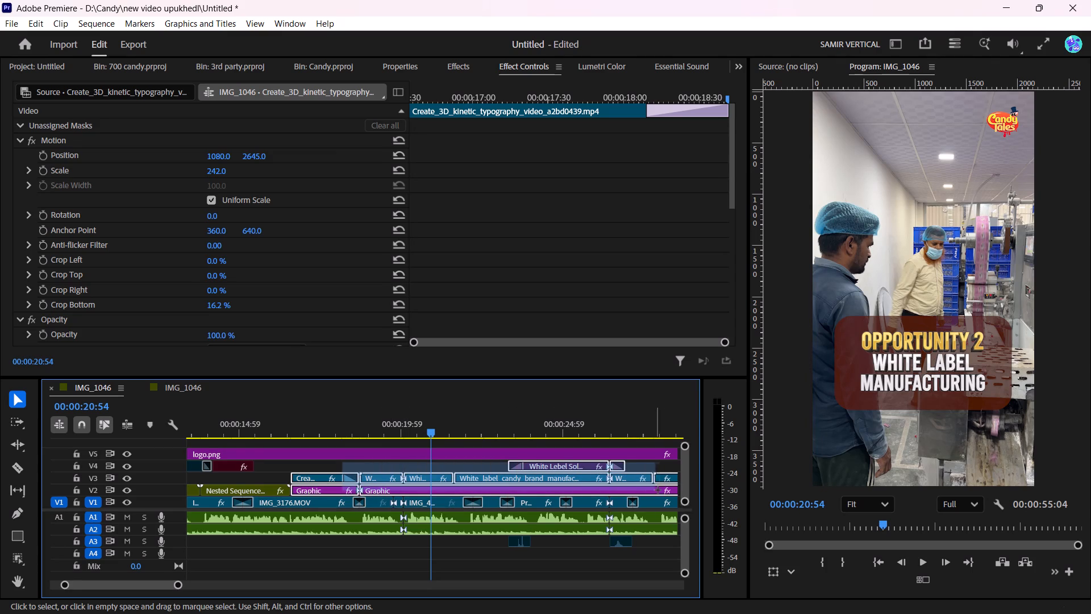
pyautogui.moveTo(658, 490); pyautogui.dragTo(682, 488)
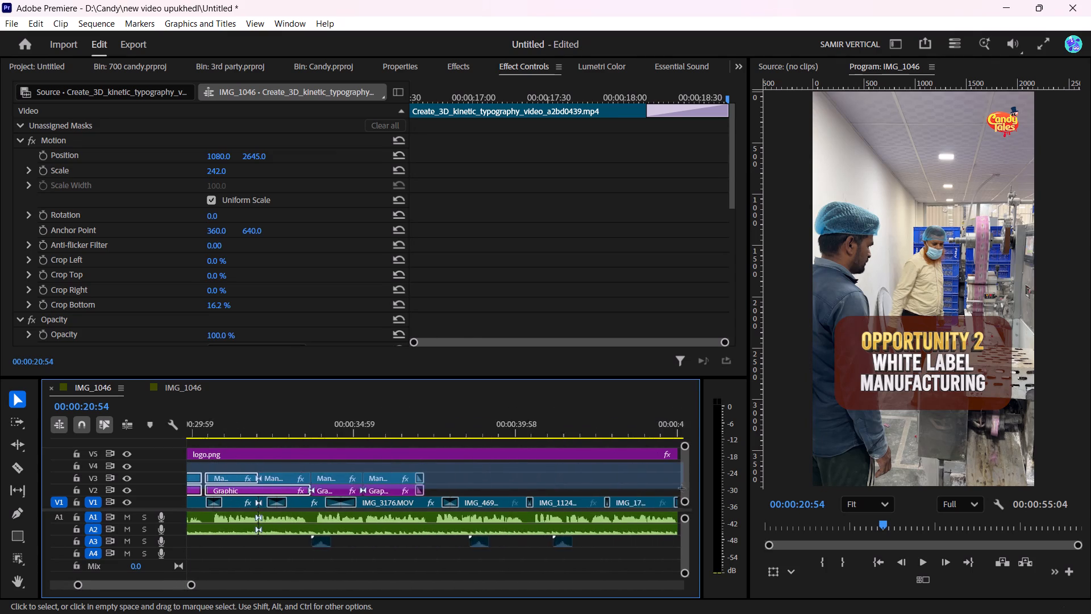
pyautogui.moveTo(682, 488); pyautogui.dragTo(586, 486)
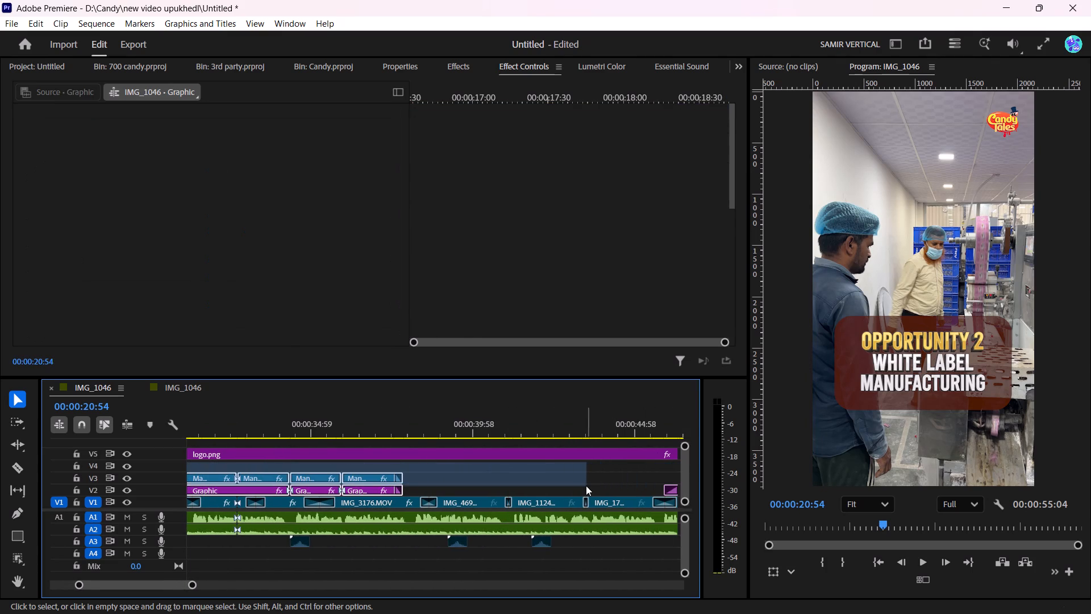
pyautogui.hotkey('shift', 'n')
pyautogui.press('Return')
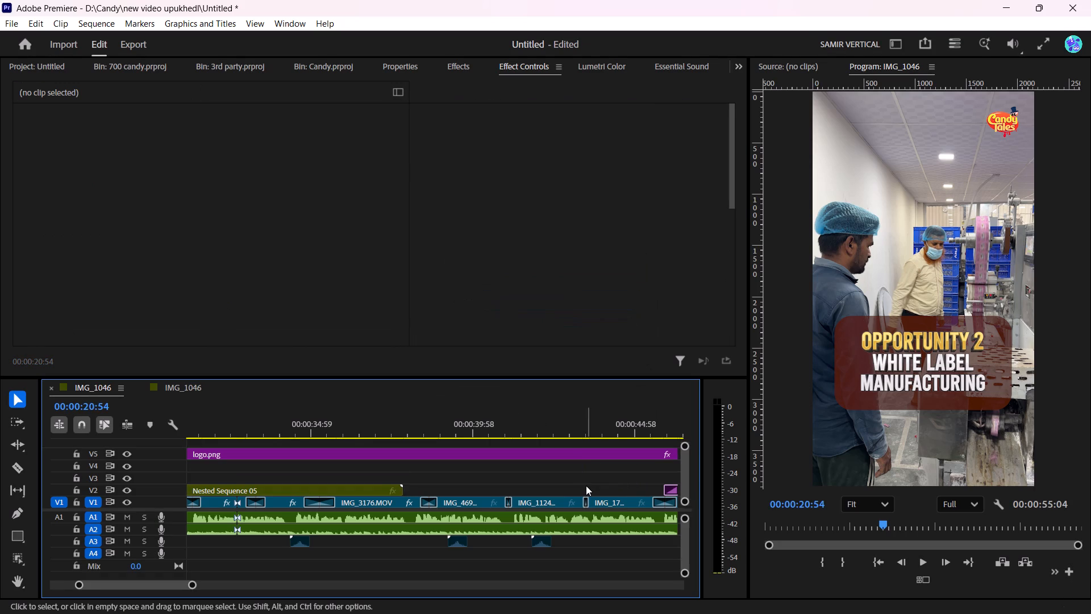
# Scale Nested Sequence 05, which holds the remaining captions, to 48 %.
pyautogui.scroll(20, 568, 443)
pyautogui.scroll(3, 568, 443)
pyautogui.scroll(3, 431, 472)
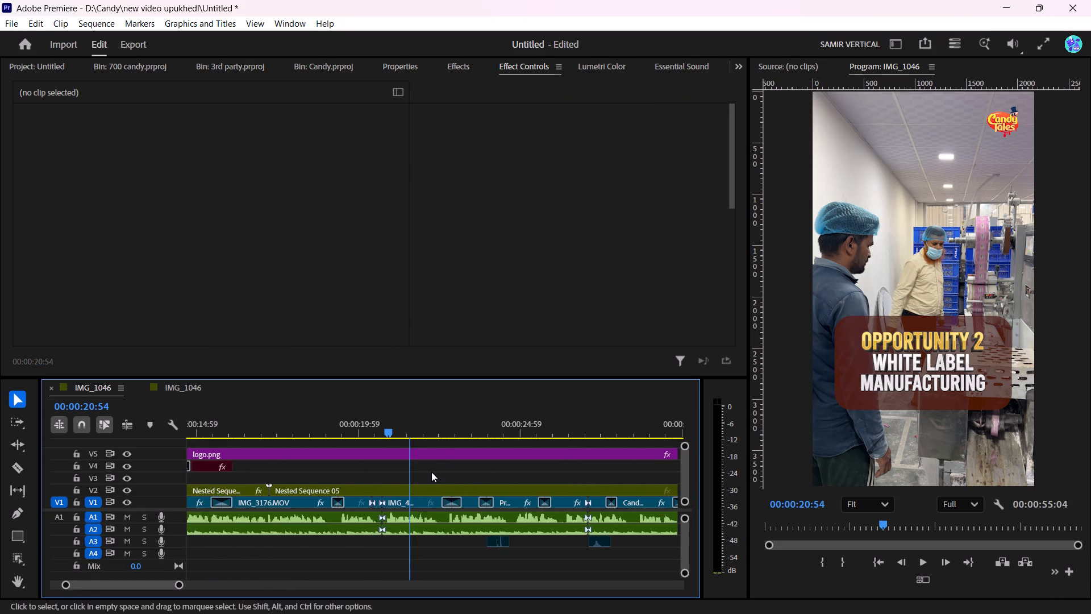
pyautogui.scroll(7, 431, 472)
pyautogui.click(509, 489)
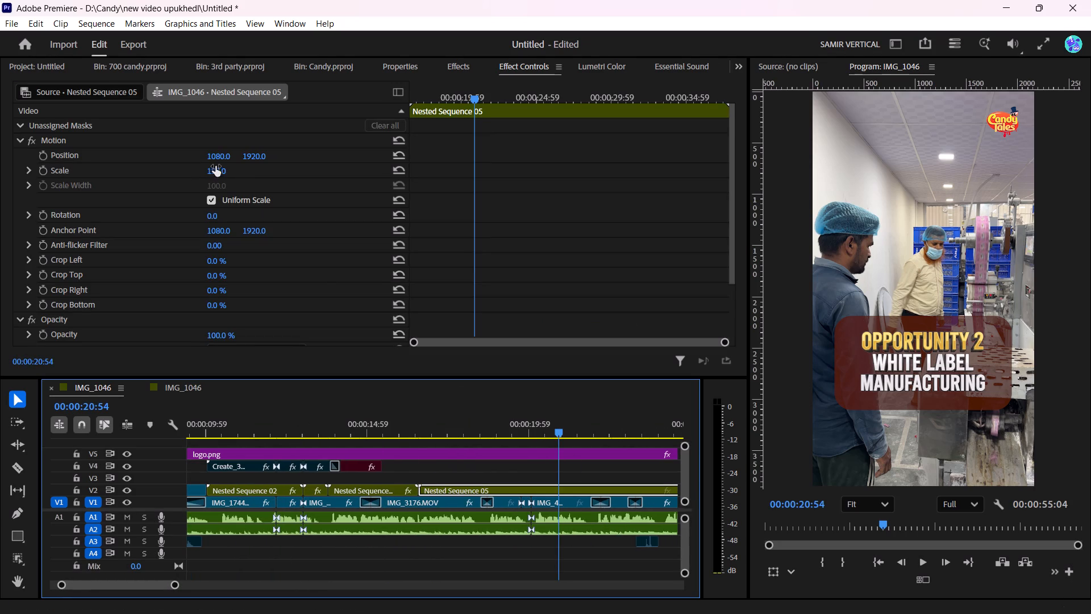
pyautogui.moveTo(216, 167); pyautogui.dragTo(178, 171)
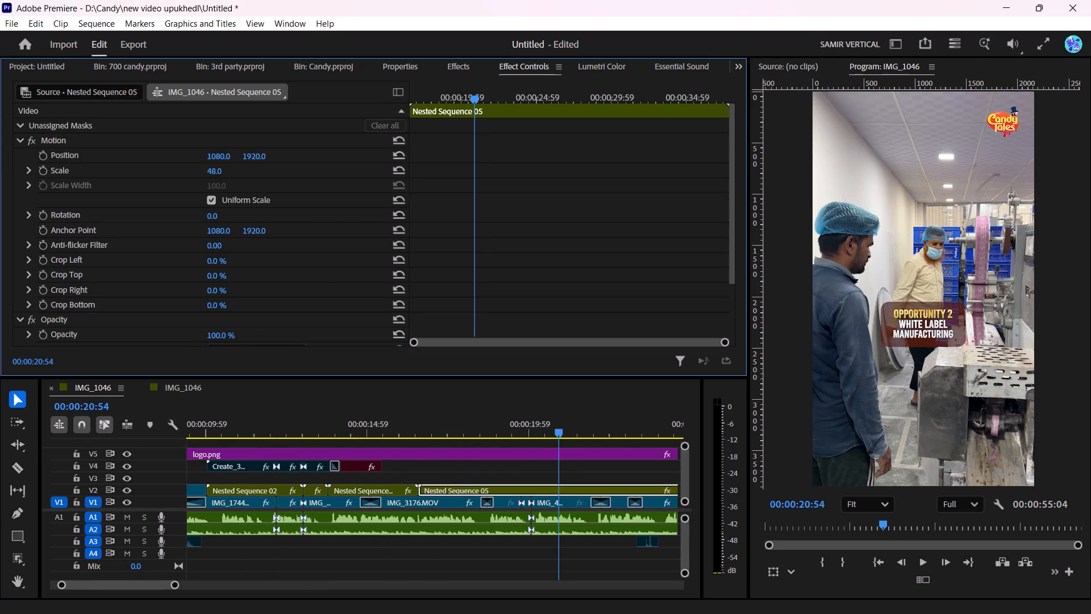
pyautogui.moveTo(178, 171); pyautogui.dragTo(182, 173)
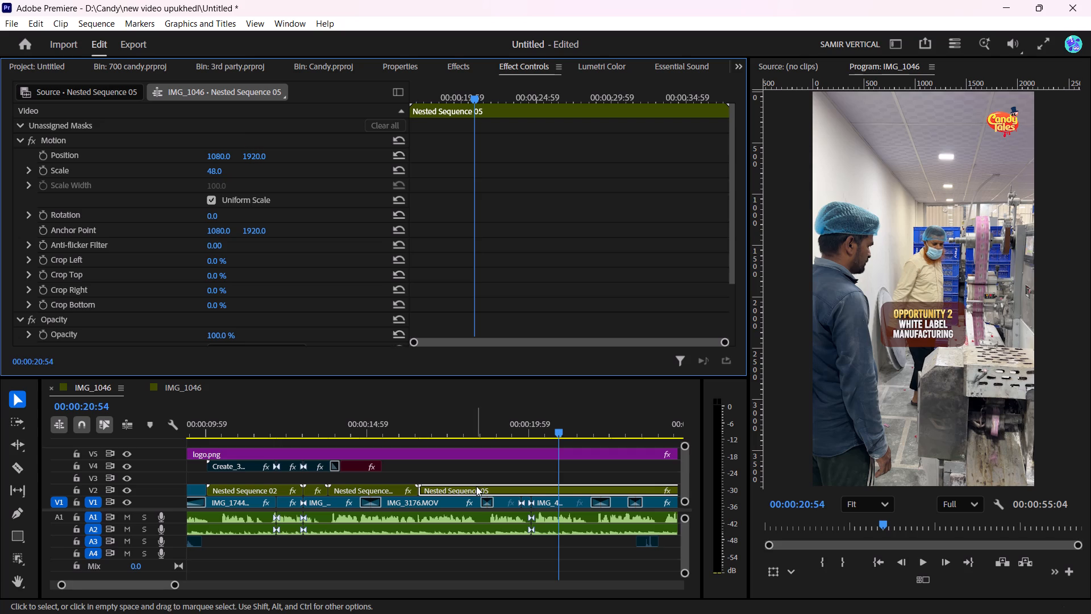
# Paste the copied Nested Sequence 02 attributes, including Motion and Opacity, onto Nested Sequence 05.
pyautogui.rightClick(476, 489)
pyautogui.click(516, 48)
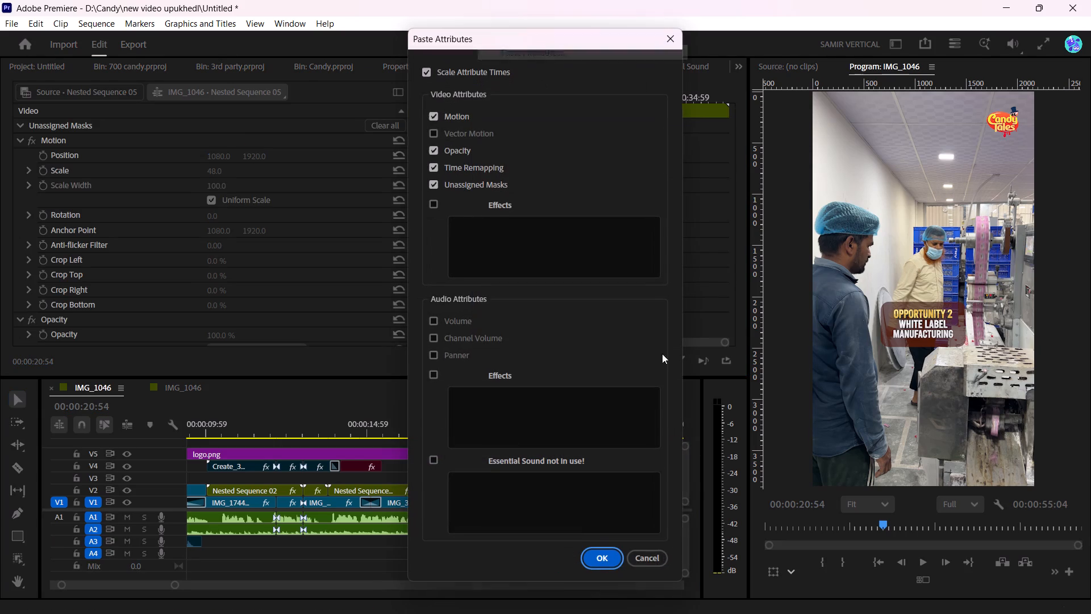
pyautogui.click(602, 547)
pyautogui.click(601, 556)
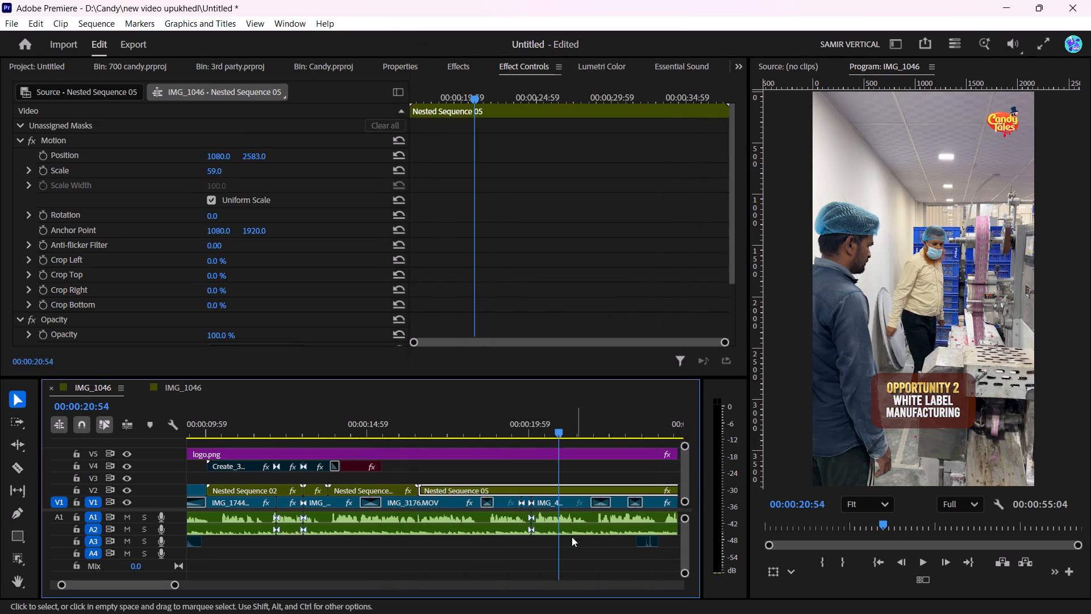
# Play back the captions from about 00:00:15 to 00:00:25:56 to check their new size and position.
pyautogui.click(375, 419)
pyautogui.press('space')
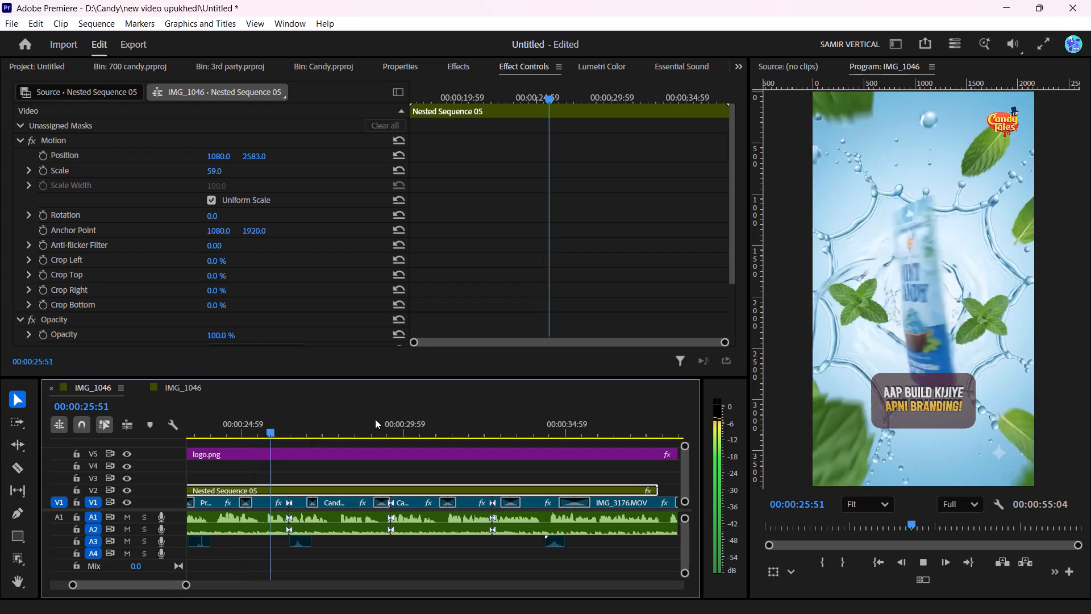
pyautogui.press('space')
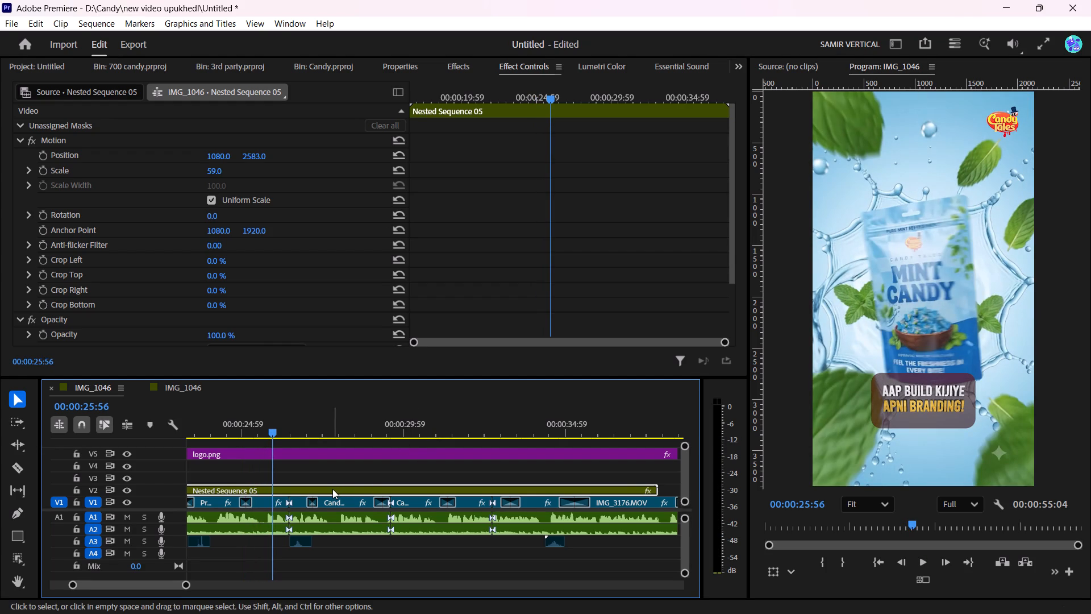
# Open Nested Sequence 05 and delete the Apna Candy Brand Launch Karein caption clip on V3 at about 00:00:05:43.
pyautogui.keyDown('alt'); pyautogui.scroll(4, 332, 489); pyautogui.keyUp('alt')
pyautogui.scroll(5, 332, 489)
pyautogui.scroll(-2, 332, 489)
pyautogui.scroll(10, 332, 489)
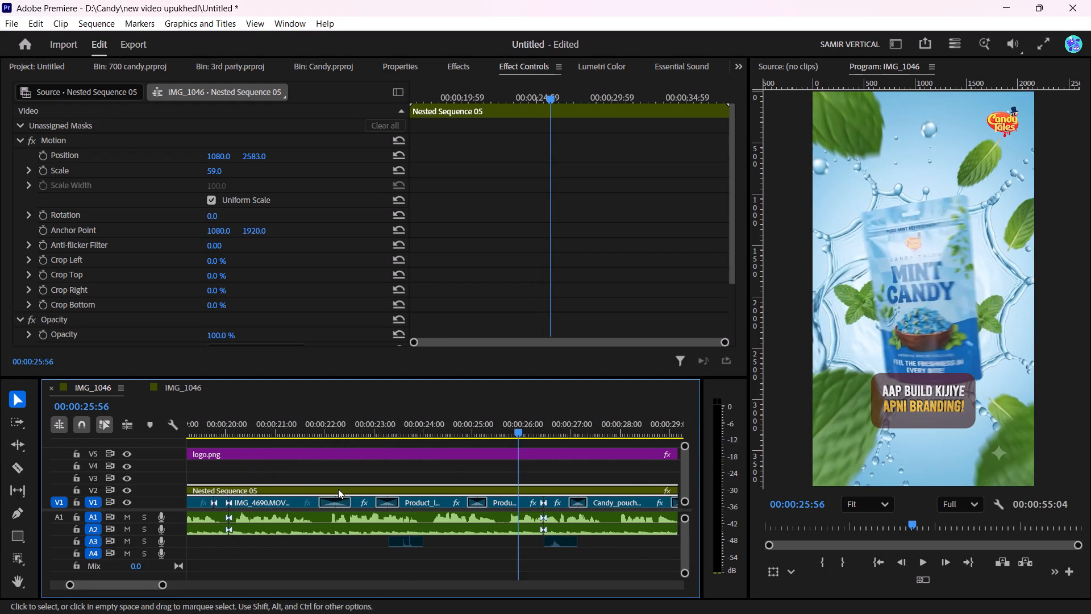
pyautogui.keyDown('alt'); pyautogui.scroll(-2, 340, 490); pyautogui.keyUp('alt')
pyautogui.doubleClick(346, 486)
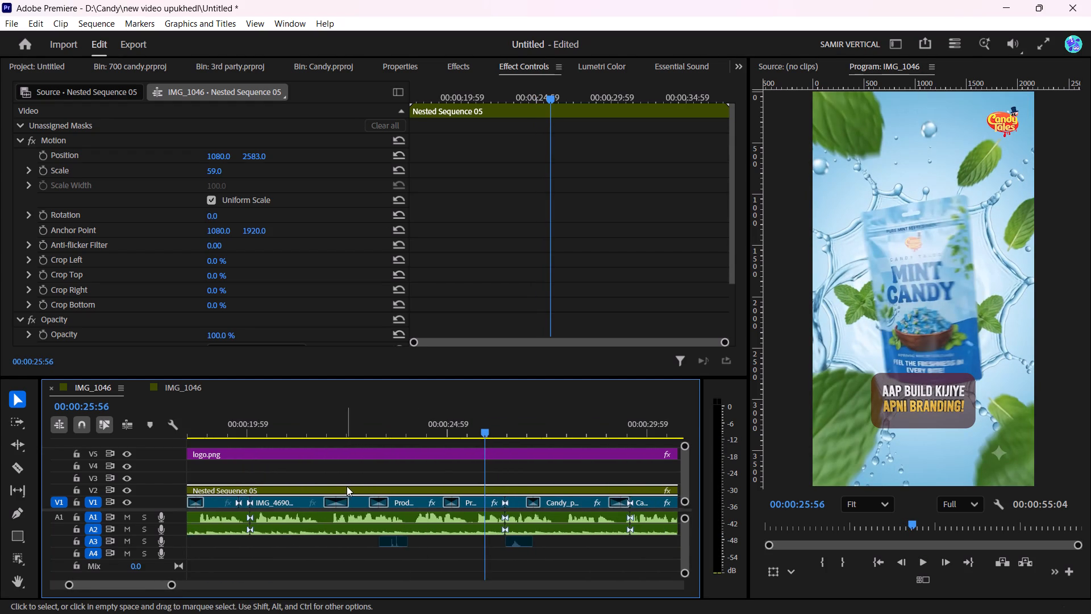
pyautogui.moveTo(344, 427); pyautogui.dragTo(163, 432)
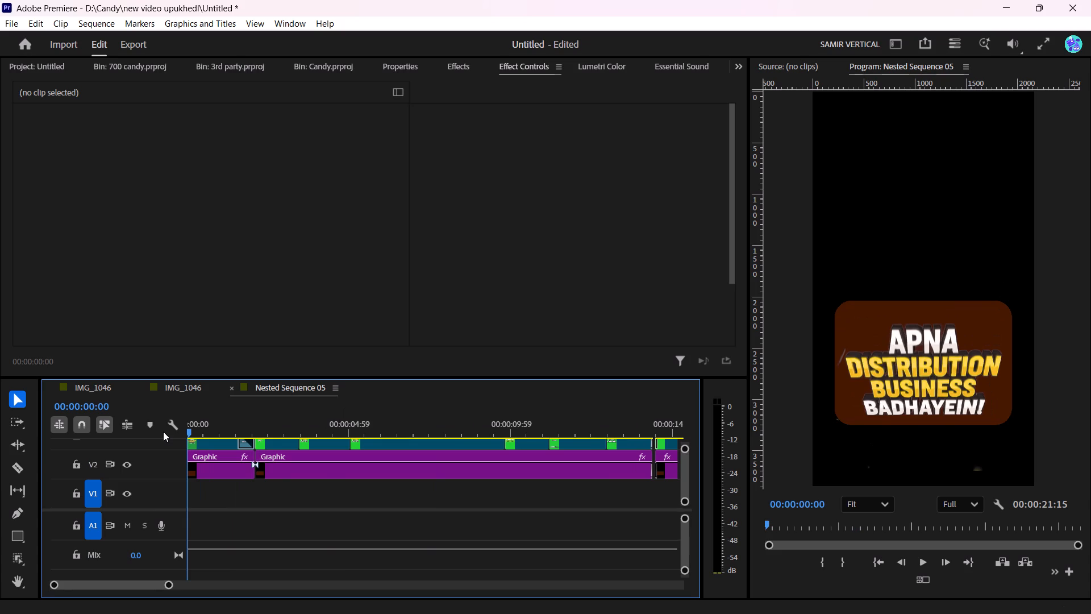
pyautogui.press('space')
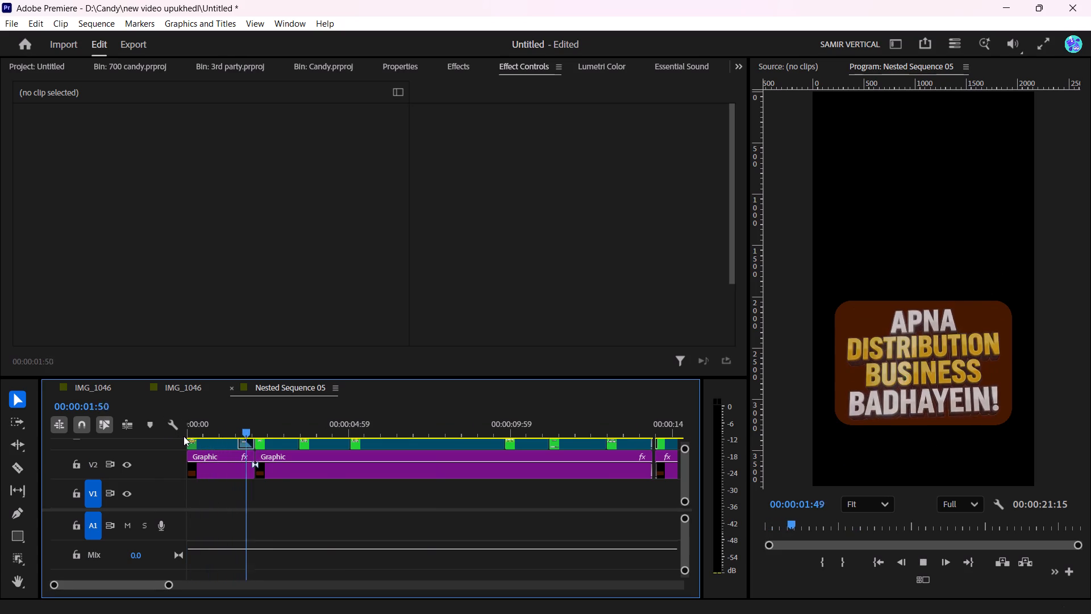
pyautogui.press('space')
pyautogui.press('space')
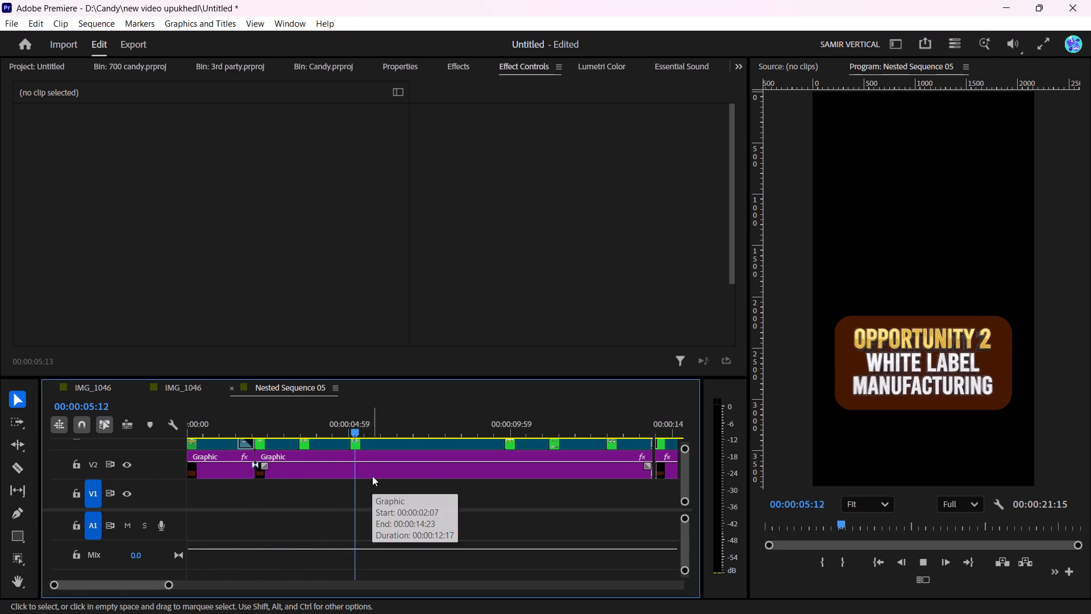
pyautogui.press('space')
pyautogui.keyDown('ctrl'); pyautogui.scroll(3, 380, 476); pyautogui.keyUp('ctrl')
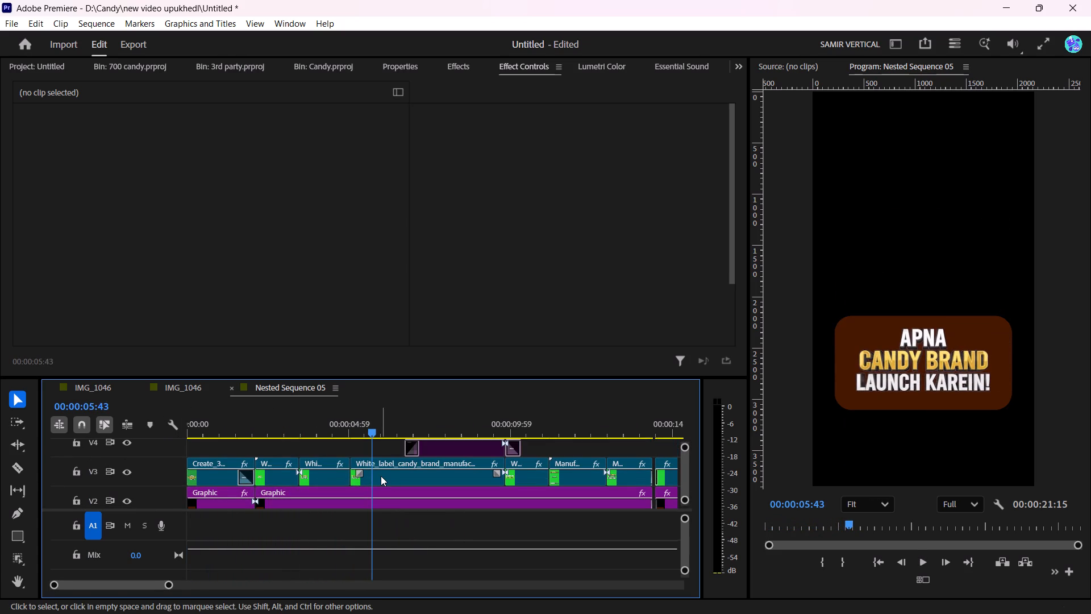
pyautogui.click(381, 475)
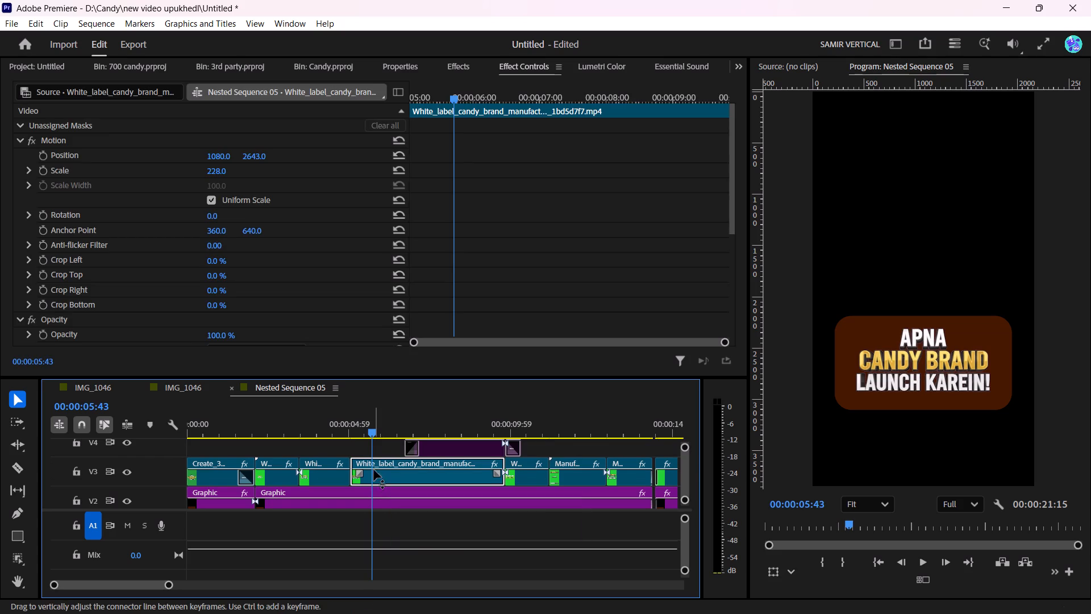
pyautogui.press('BackSpace')
# Split the V2 background graphic at 00:00:05:43 and trim both parts back to the neighbouring captions, clearing the deleted caption's gap.
pyautogui.click(370, 501)
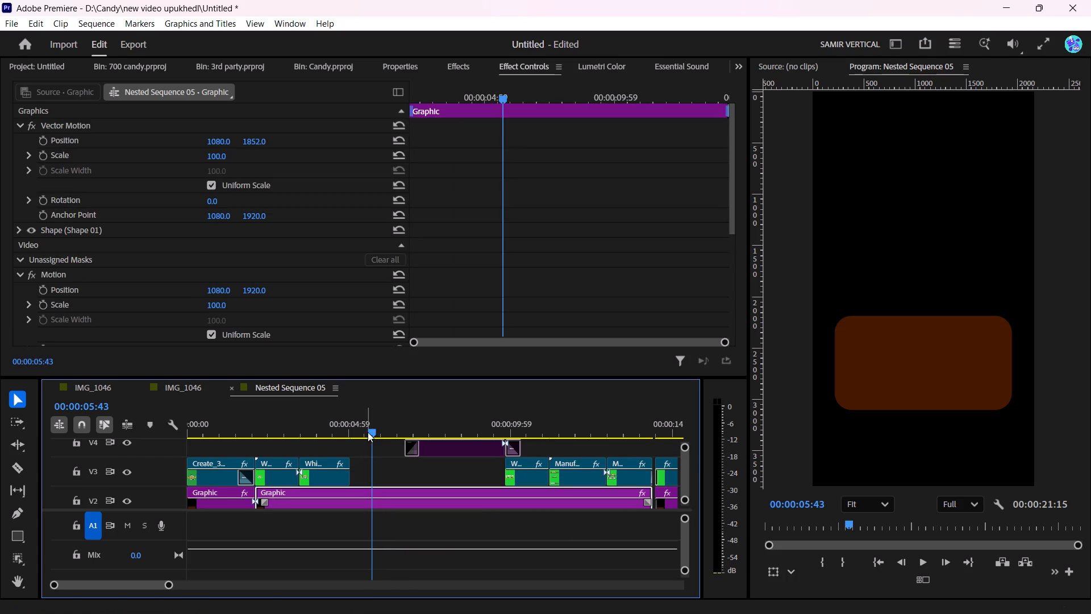
pyautogui.press('2')
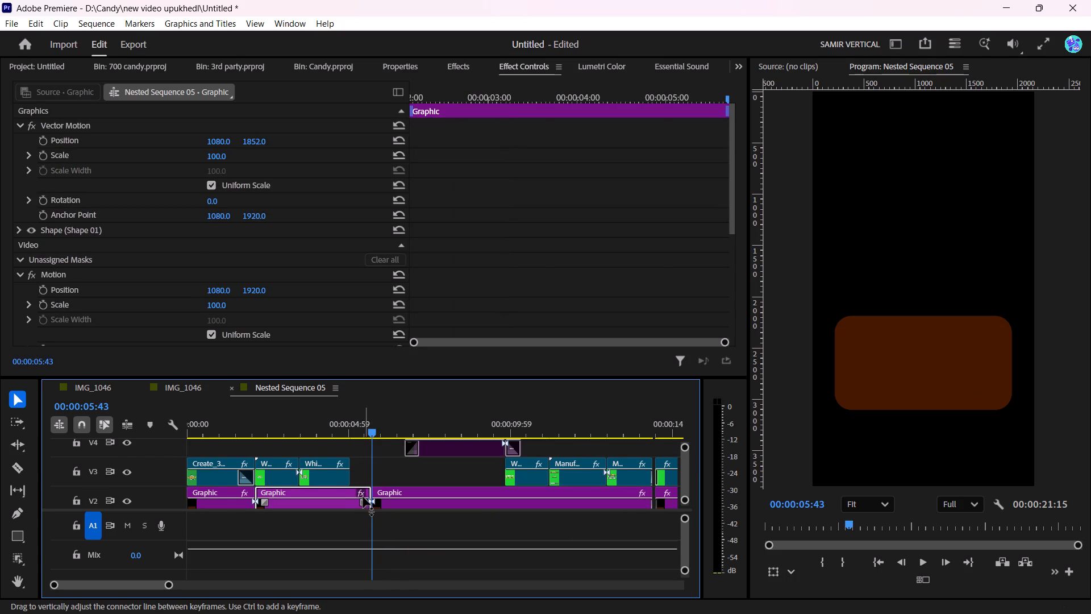
pyautogui.moveTo(370, 490); pyautogui.dragTo(349, 498)
pyautogui.press('space')
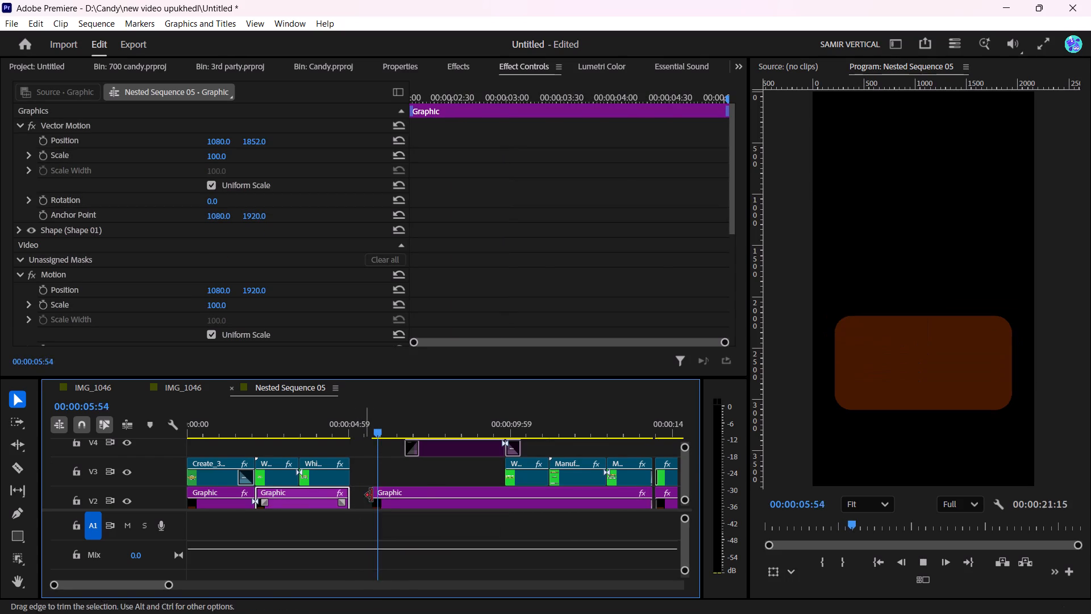
pyautogui.moveTo(467, 416); pyautogui.dragTo(516, 421)
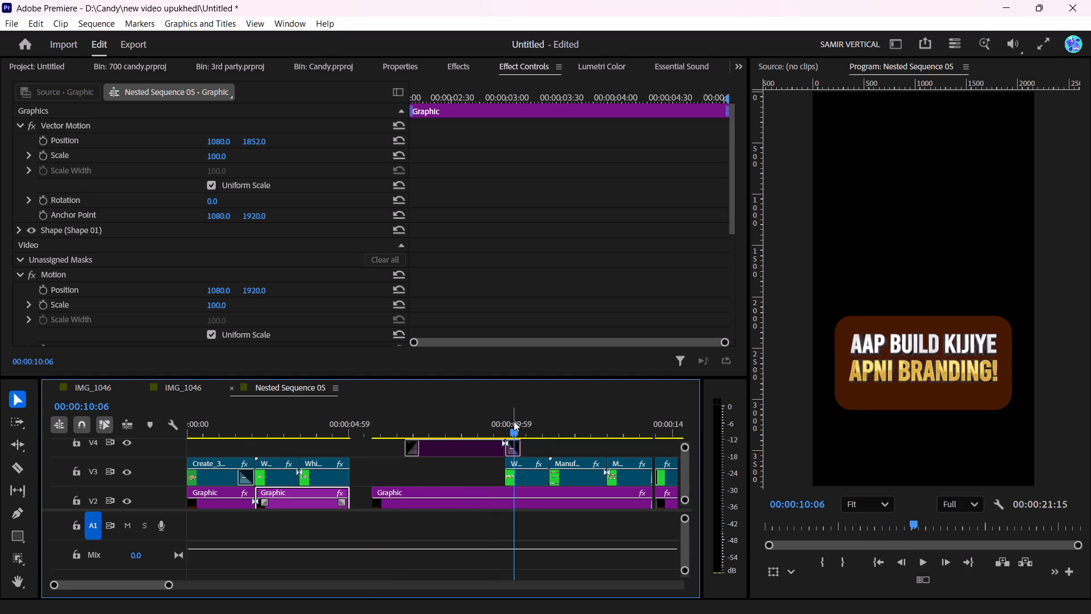
pyautogui.scroll(-4, 458, 474)
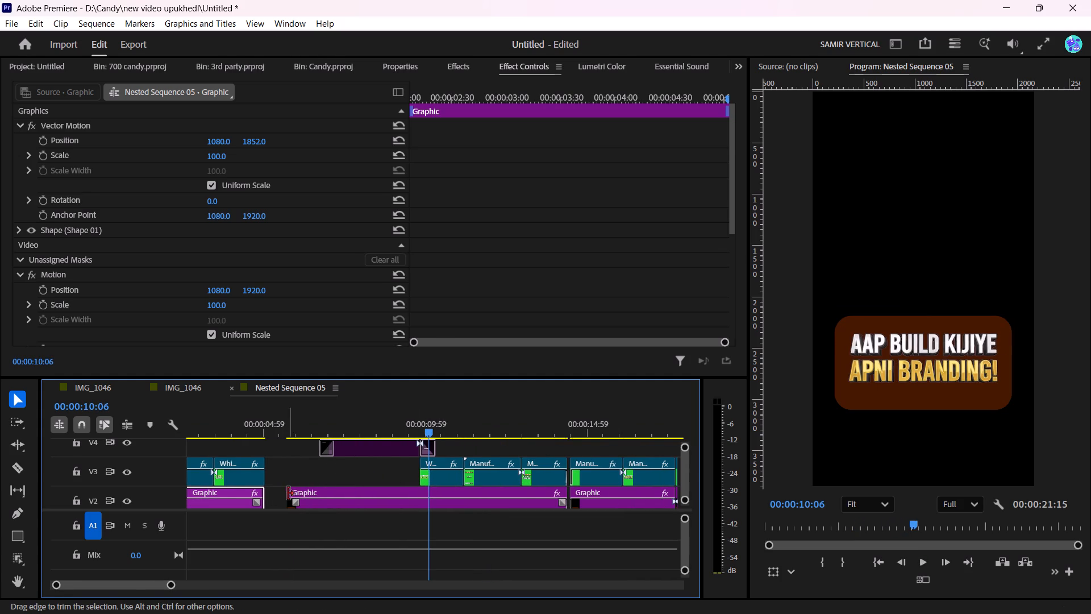
pyautogui.moveTo(289, 490); pyautogui.dragTo(417, 503)
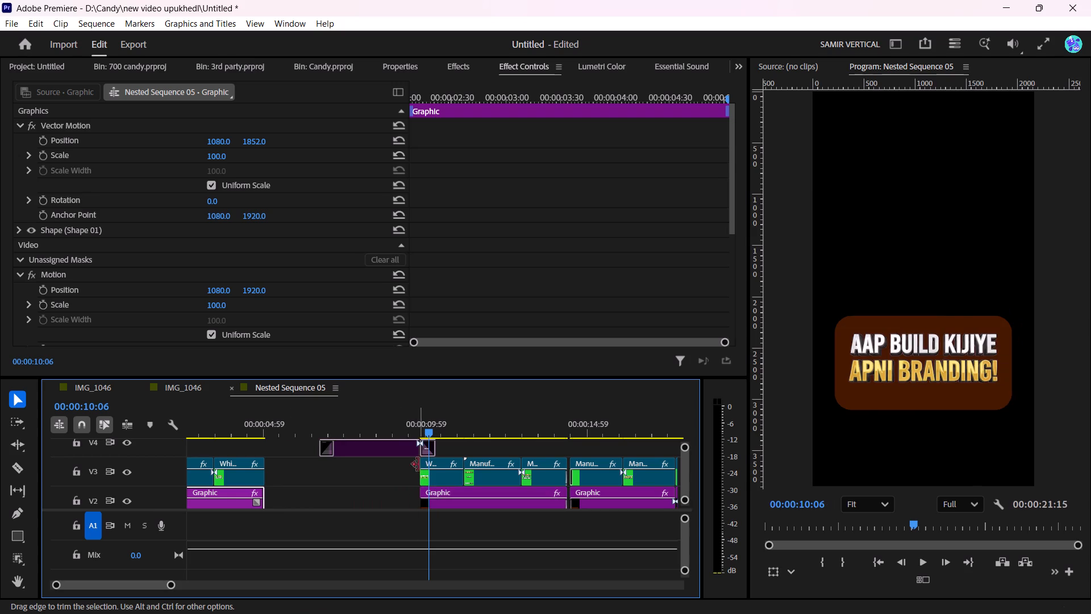
# Delete all V2 background graphics behind the captions from Aap Build Kijiye Apni Branding to the end of Nested Sequence 05.
pyautogui.press('space')
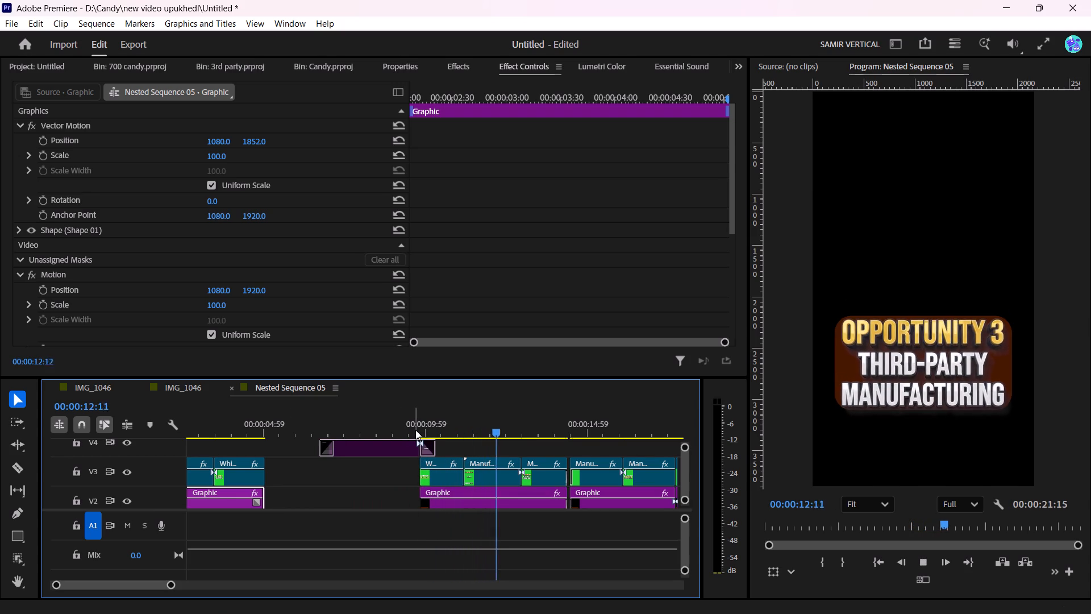
pyautogui.press('space')
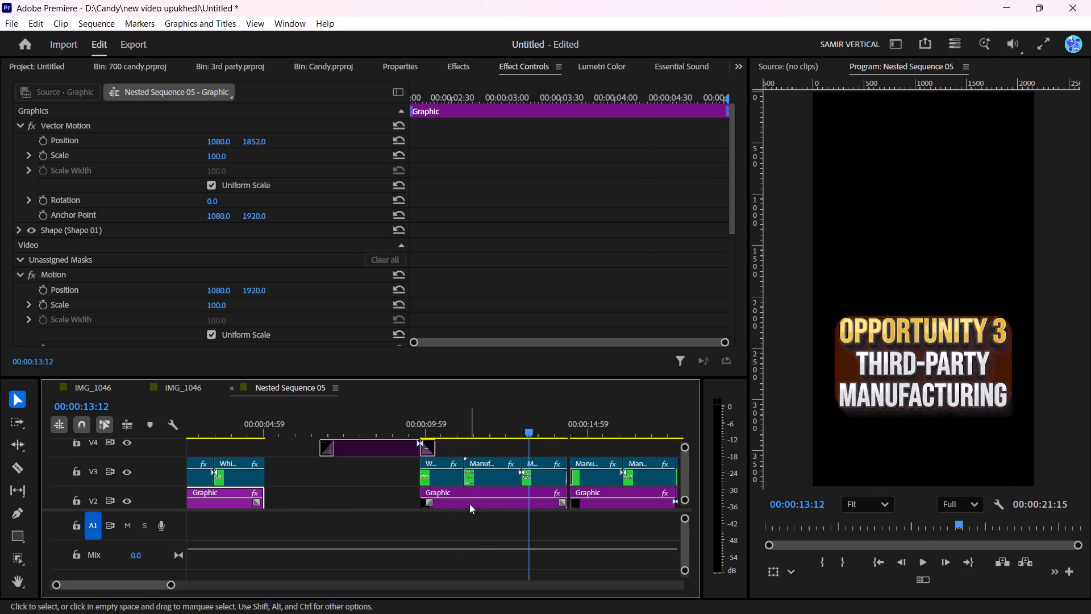
pyautogui.click(469, 504)
pyautogui.press('BackSpace')
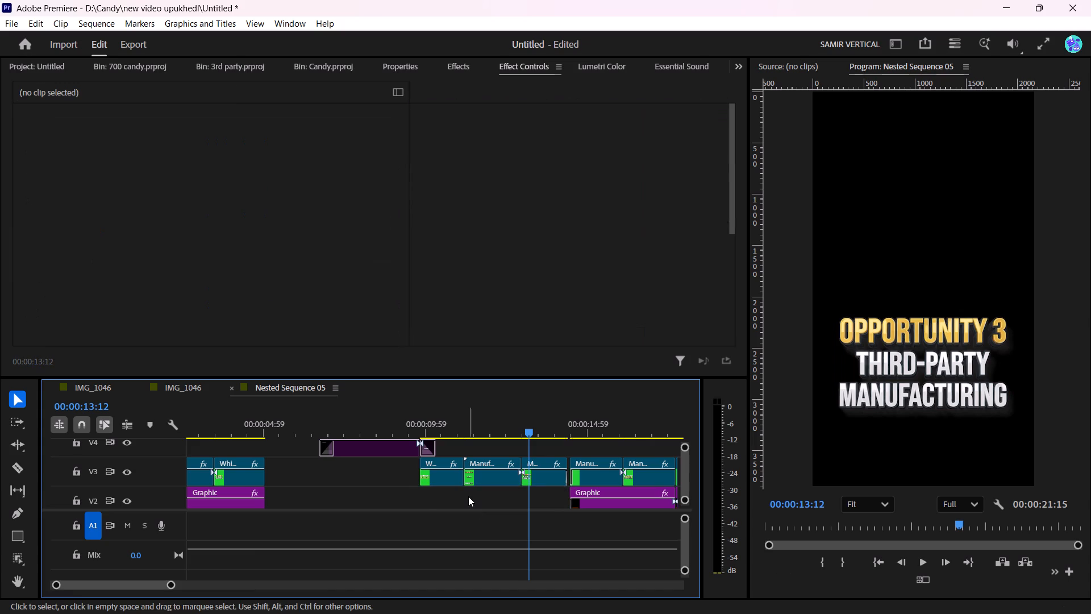
pyautogui.press('space')
pyautogui.scroll(-4, 496, 480)
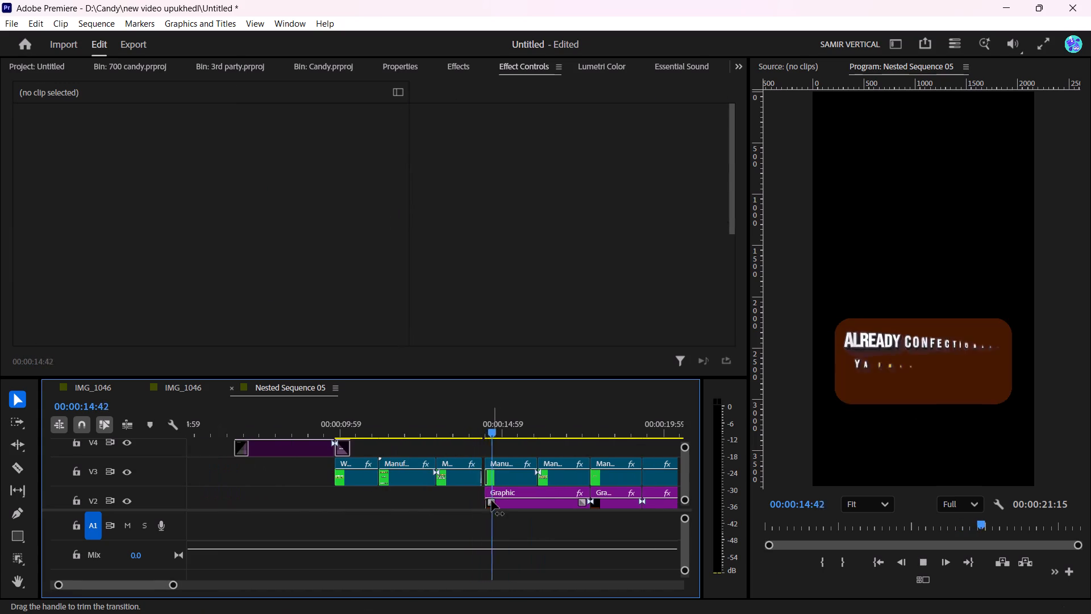
pyautogui.scroll(-4, 488, 503)
pyautogui.press('space')
pyautogui.click(468, 501)
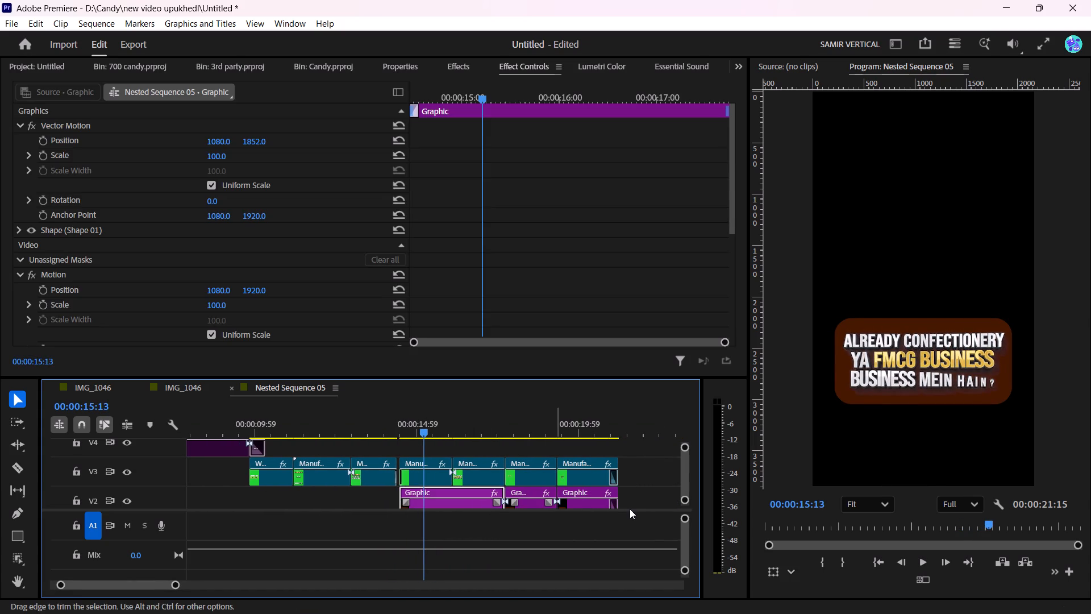
pyautogui.press('BackSpace')
pyautogui.moveTo(636, 500); pyautogui.dragTo(536, 497)
pyautogui.press('BackSpace')
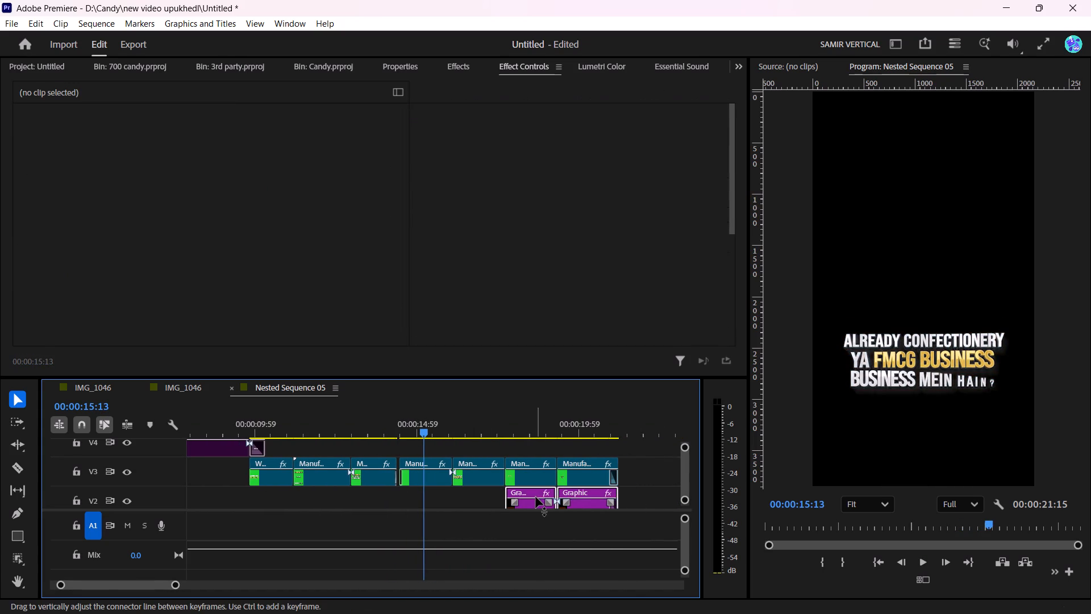
# Play back the captions without backgrounds in Nested Sequence 05, and in IMG_1046 up to about 00:00:28:49.
pyautogui.moveTo(339, 424); pyautogui.dragTo(320, 425)
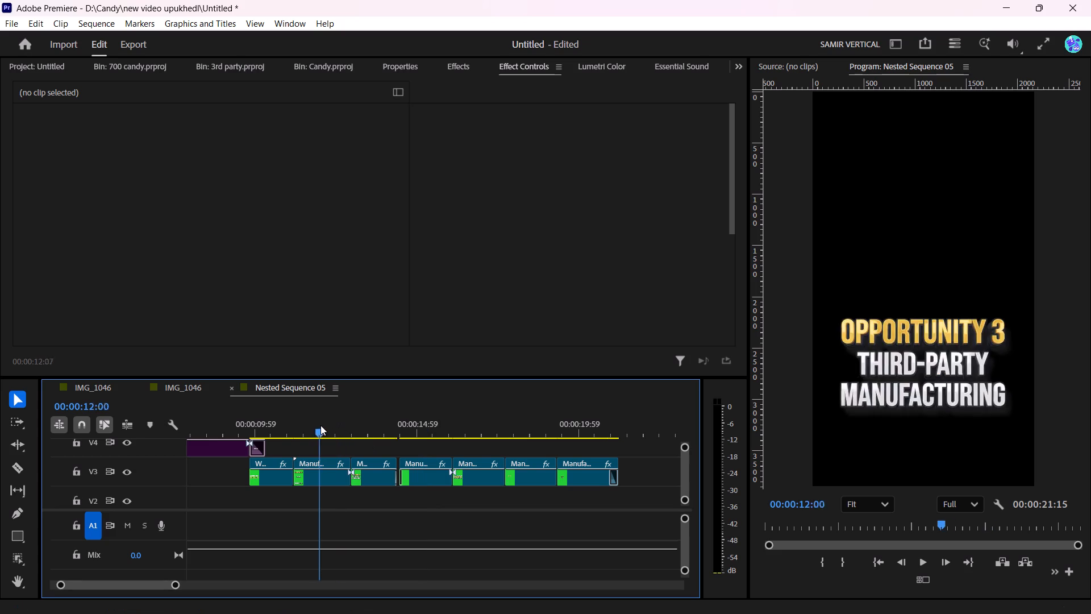
pyautogui.moveTo(320, 425); pyautogui.dragTo(264, 430)
pyautogui.press('space')
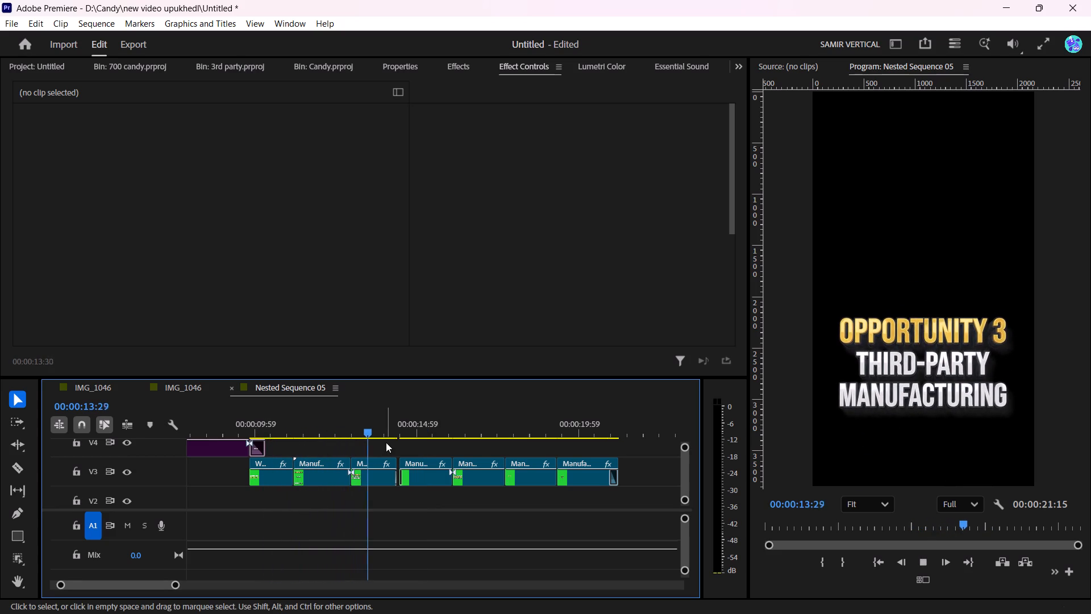
pyautogui.press('space')
pyautogui.click(116, 384)
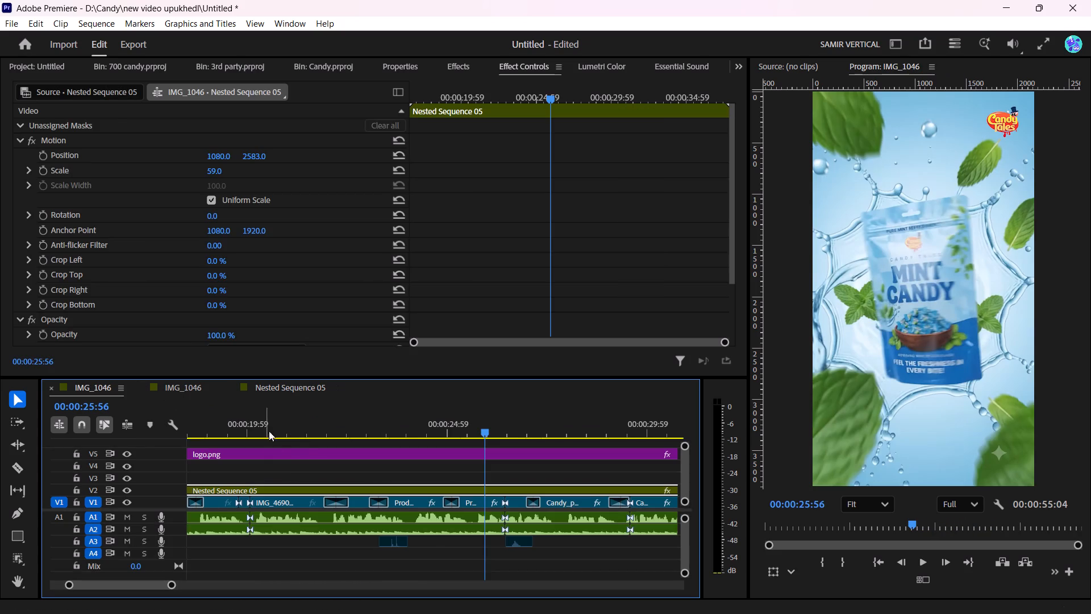
pyautogui.moveTo(298, 430); pyautogui.dragTo(356, 441)
pyautogui.press('space')
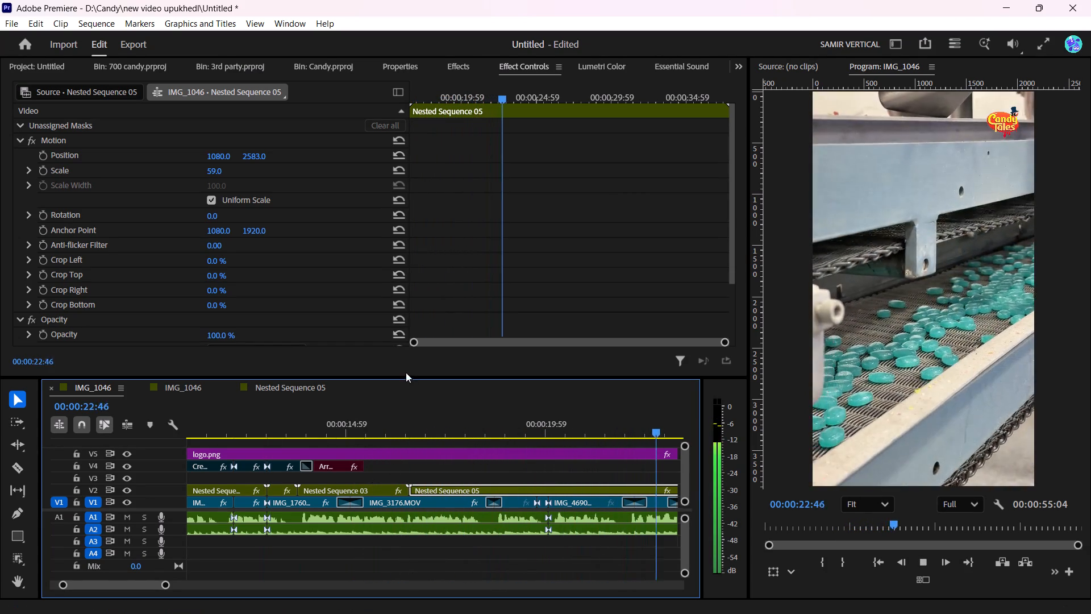
pyautogui.keyDown('alt'); pyautogui.scroll(-8, 387, 534); pyautogui.keyUp('alt')
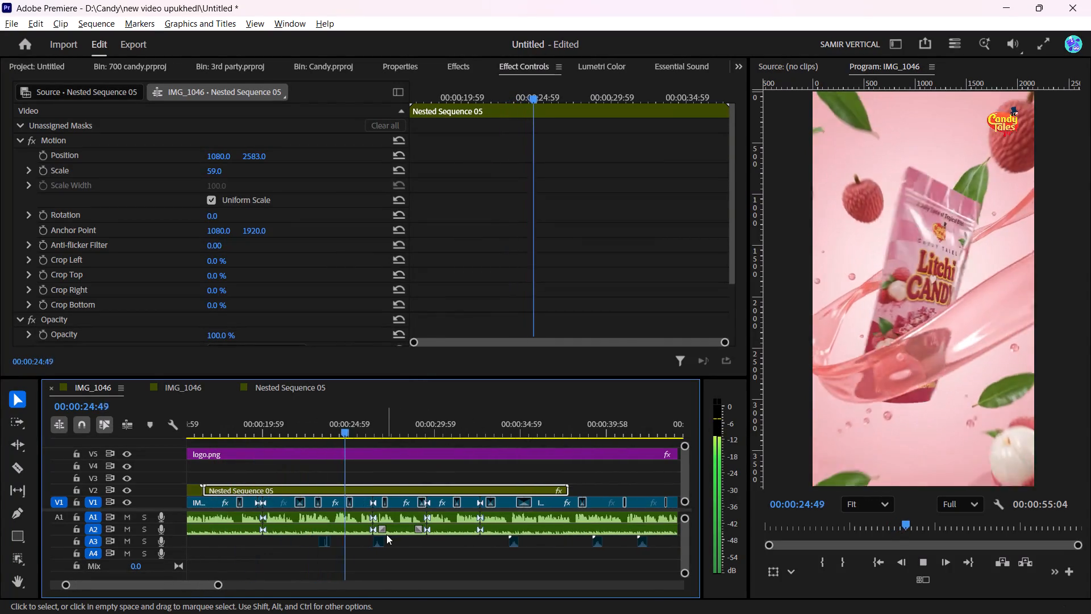
pyautogui.keyDown('alt'); pyautogui.scroll(-2, 386, 534); pyautogui.keyUp('alt')
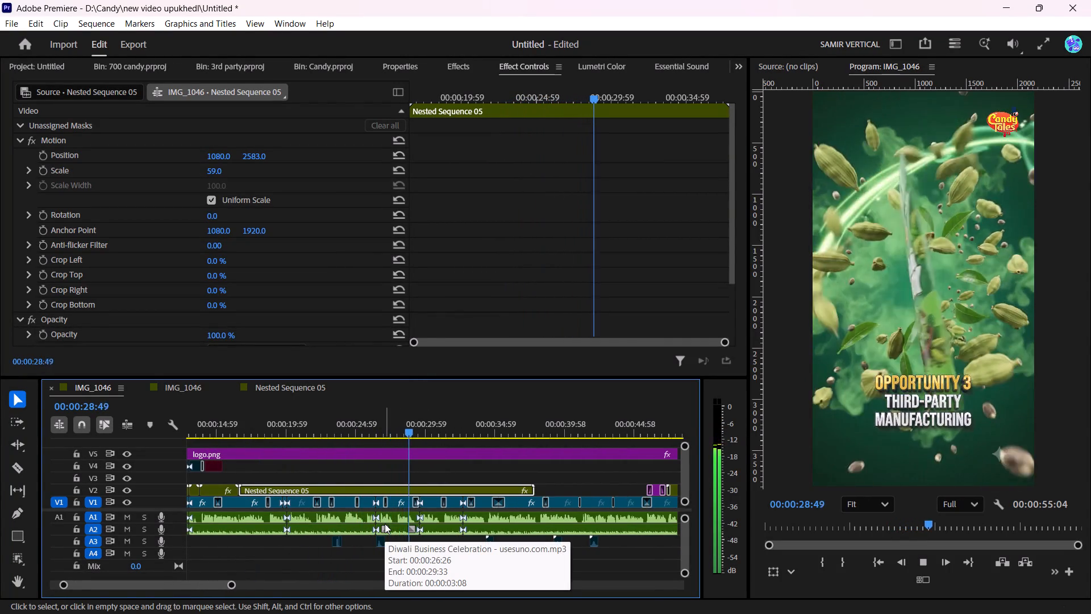
pyautogui.press('space')
# Split Nested Sequence 05 on V2 at 00:00:21:52, just after the Opportunity 2 White Label Manufacturing caption.
pyautogui.moveTo(345, 420); pyautogui.dragTo(345, 420)
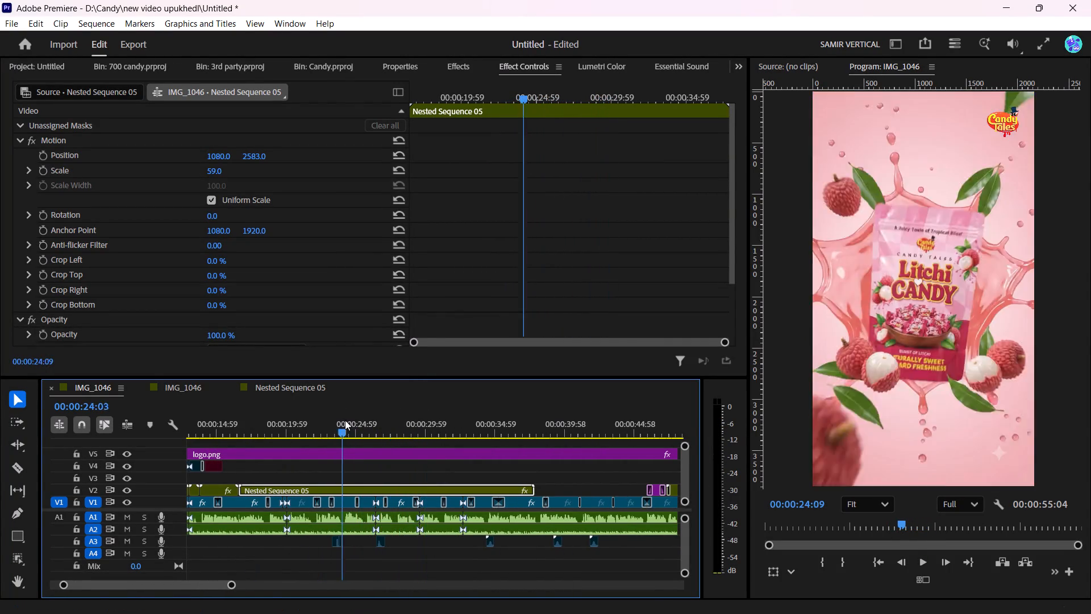
pyautogui.moveTo(345, 420); pyautogui.dragTo(297, 436)
pyautogui.press('space')
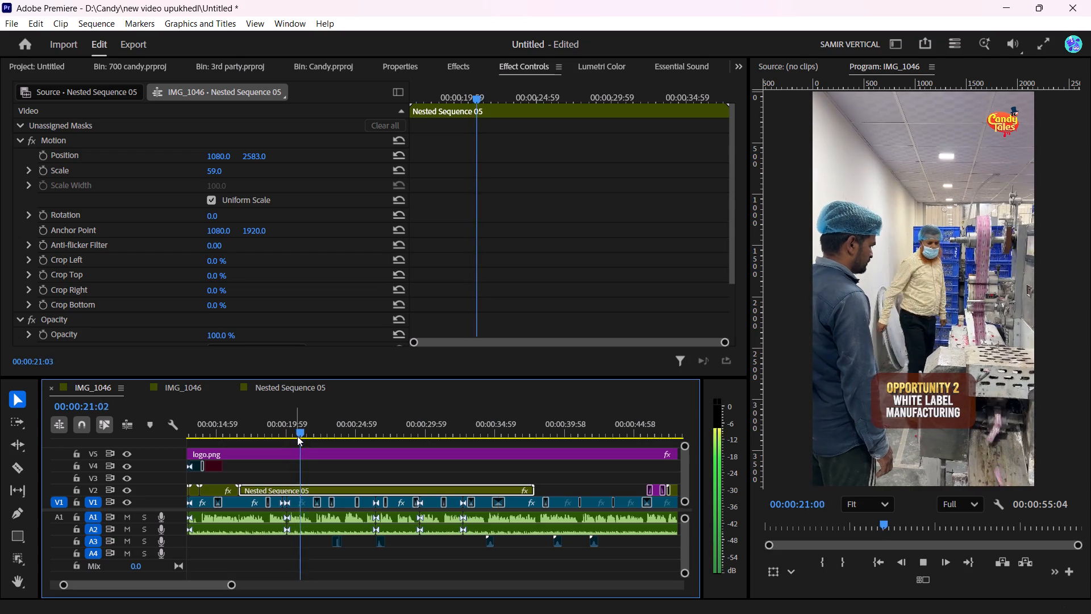
pyautogui.press('space')
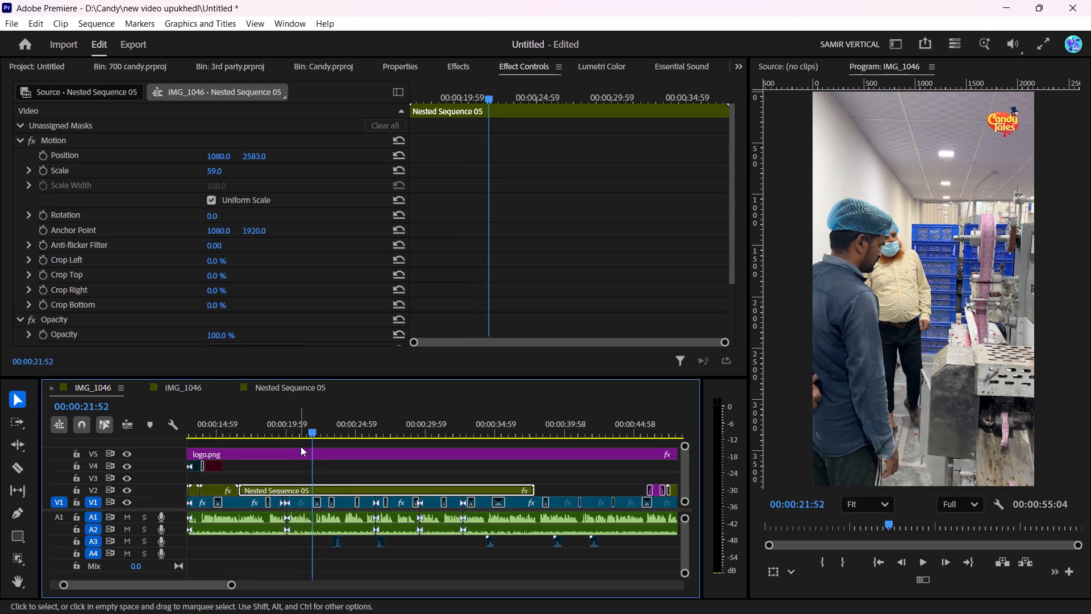
pyautogui.press('2')
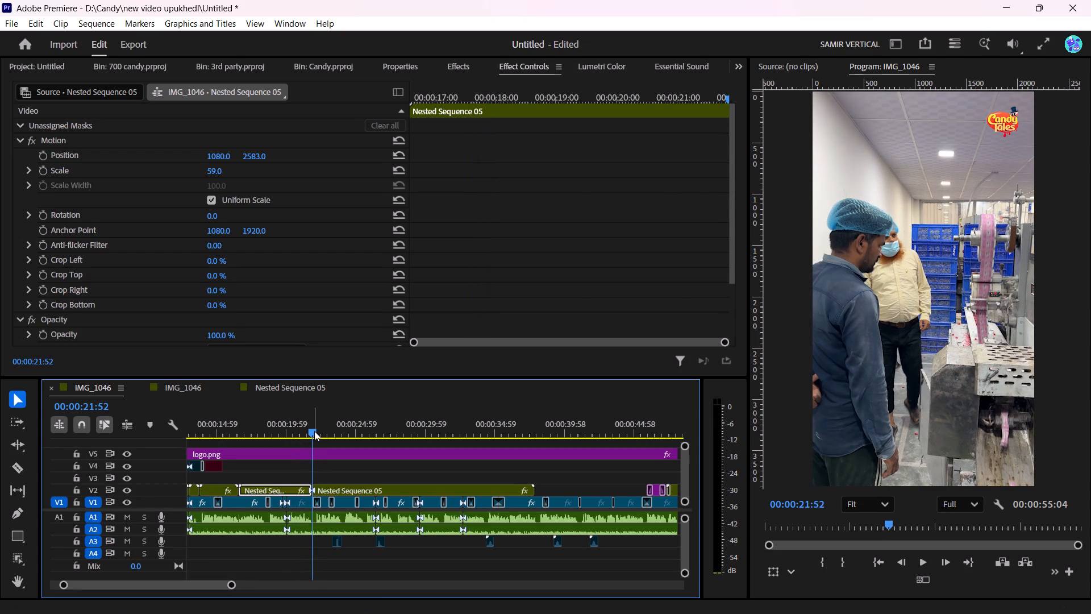
# Set the first part of Nested Sequence 05 to vertical position 2335 and scale 66.
pyautogui.moveTo(313, 434); pyautogui.dragTo(294, 439)
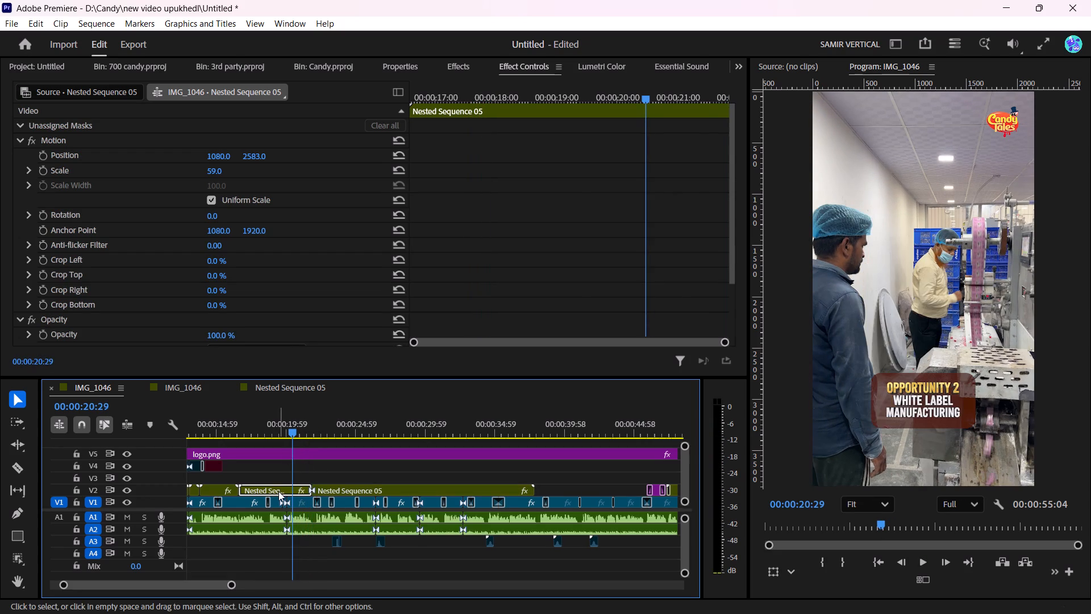
pyautogui.click(278, 491)
pyautogui.click(251, 153)
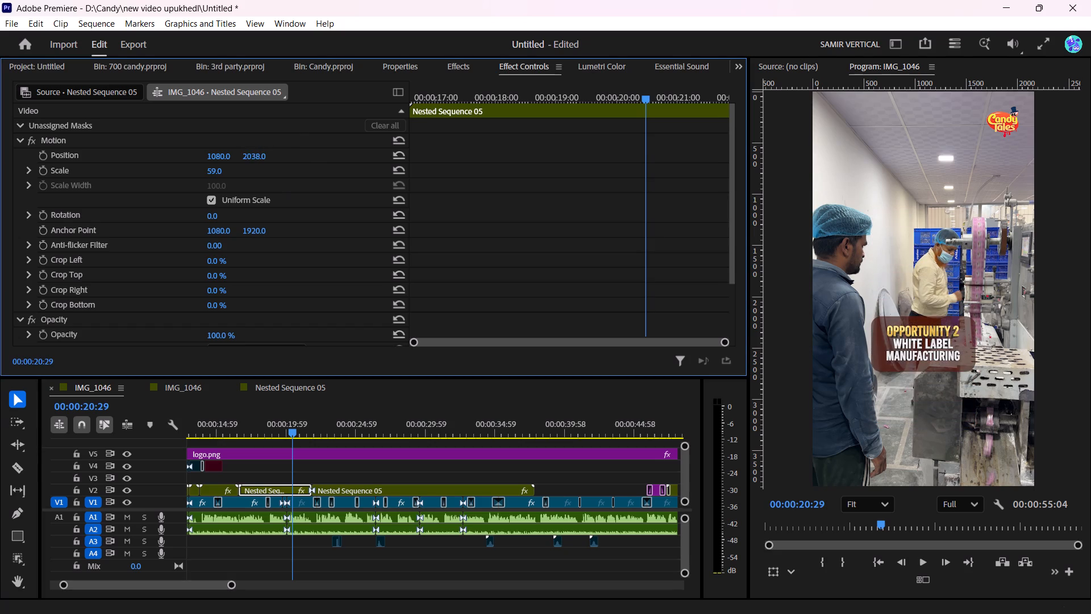
pyautogui.click(210, 169)
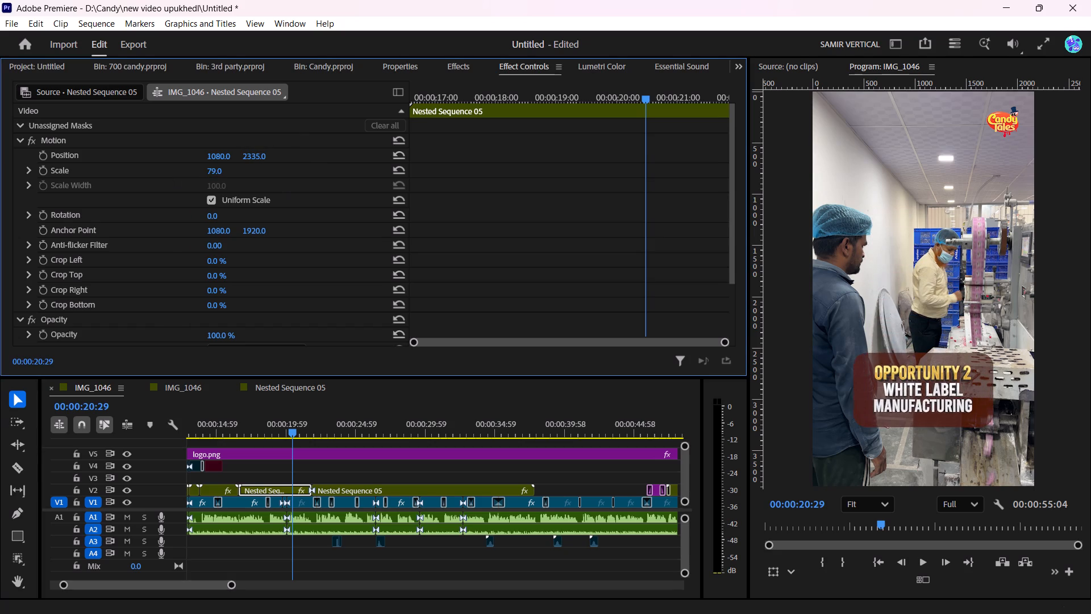
# Split Nested Sequence 05 on V2 at 00:00:18:42 and delete the part before the cut, with the Apna Distribution Business Badhayein caption.
pyautogui.moveTo(239, 426); pyautogui.dragTo(238, 426)
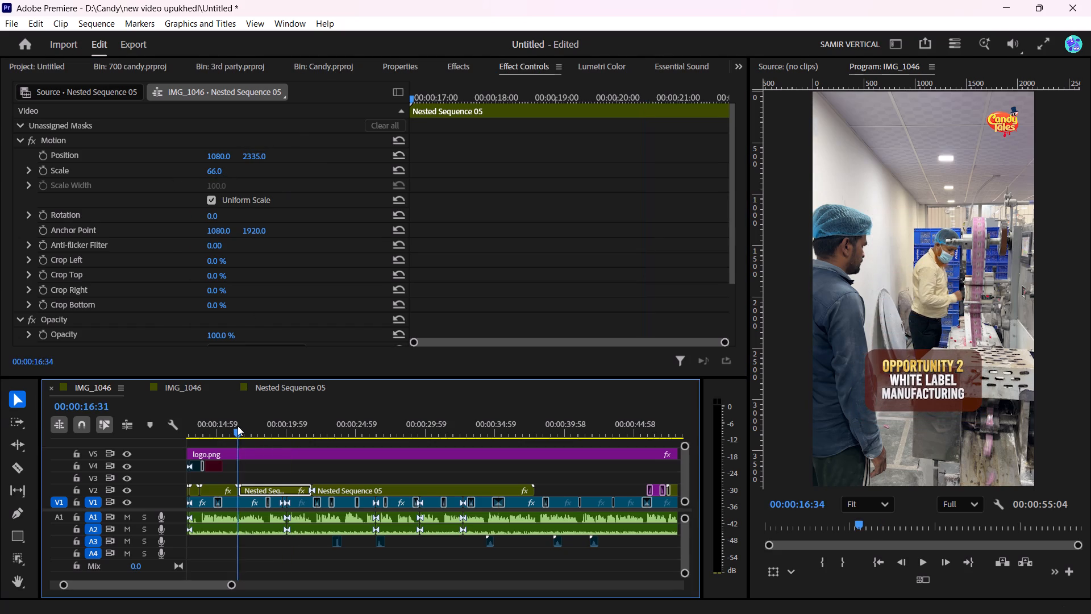
pyautogui.moveTo(238, 426); pyautogui.dragTo(230, 426)
pyautogui.press('space')
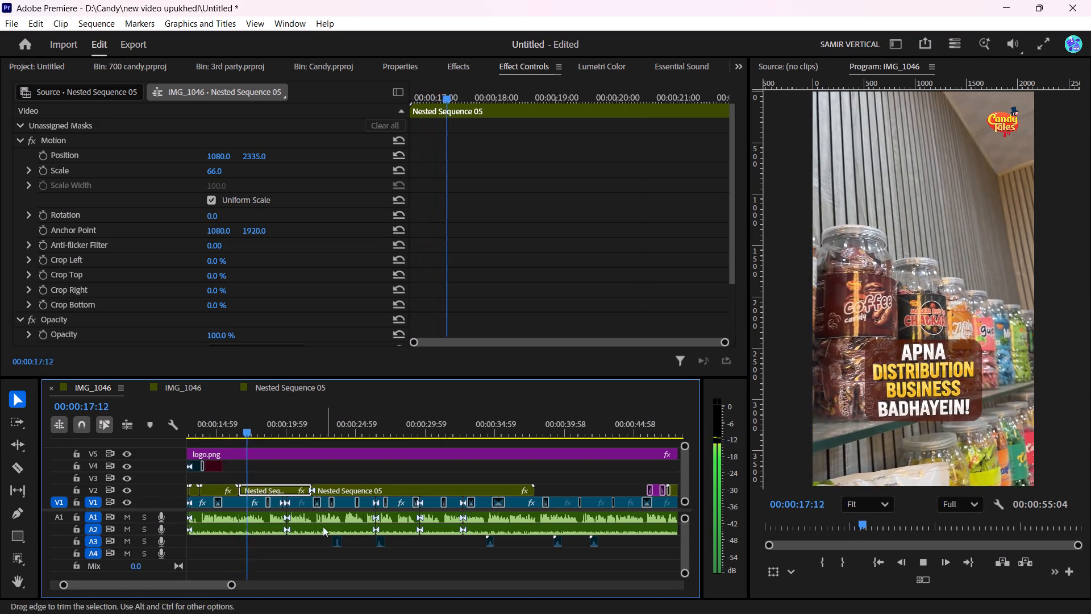
pyautogui.scroll(4, 309, 497)
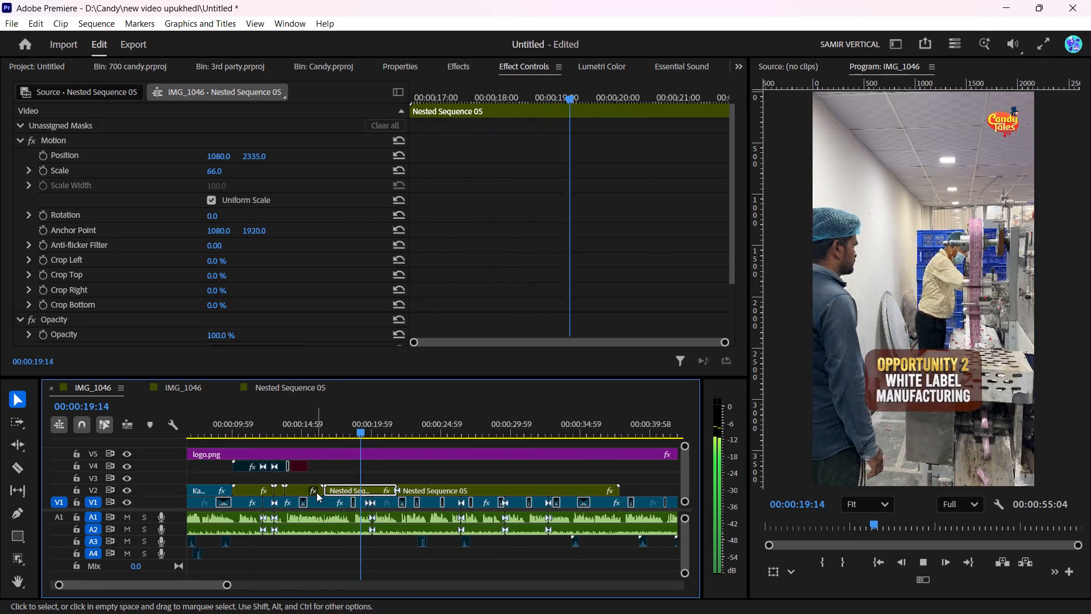
pyautogui.press('space')
pyautogui.moveTo(363, 429); pyautogui.dragTo(352, 432)
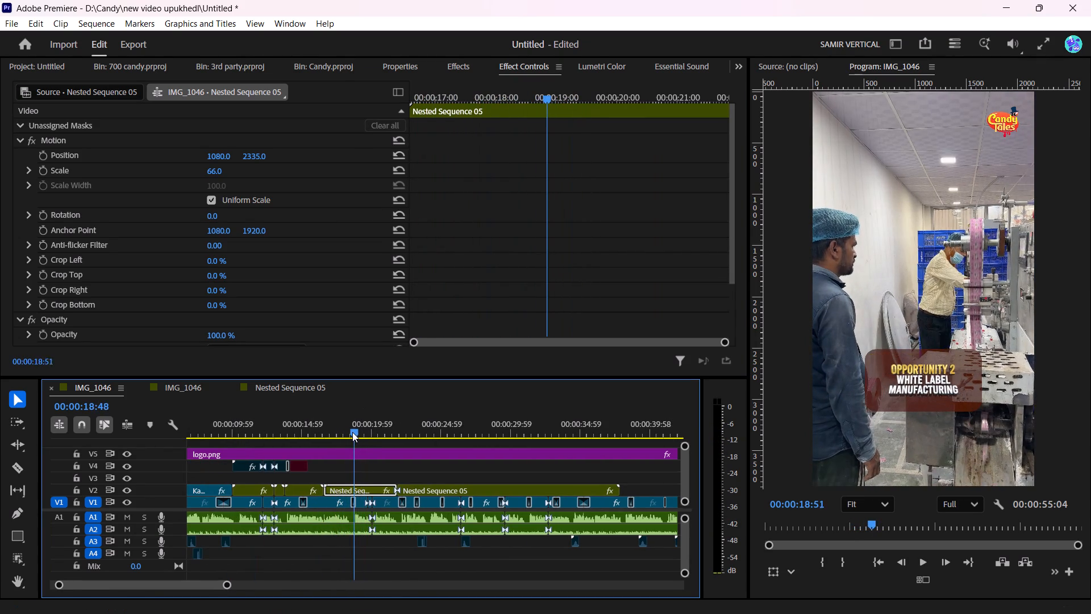
pyautogui.moveTo(352, 432); pyautogui.dragTo(351, 435)
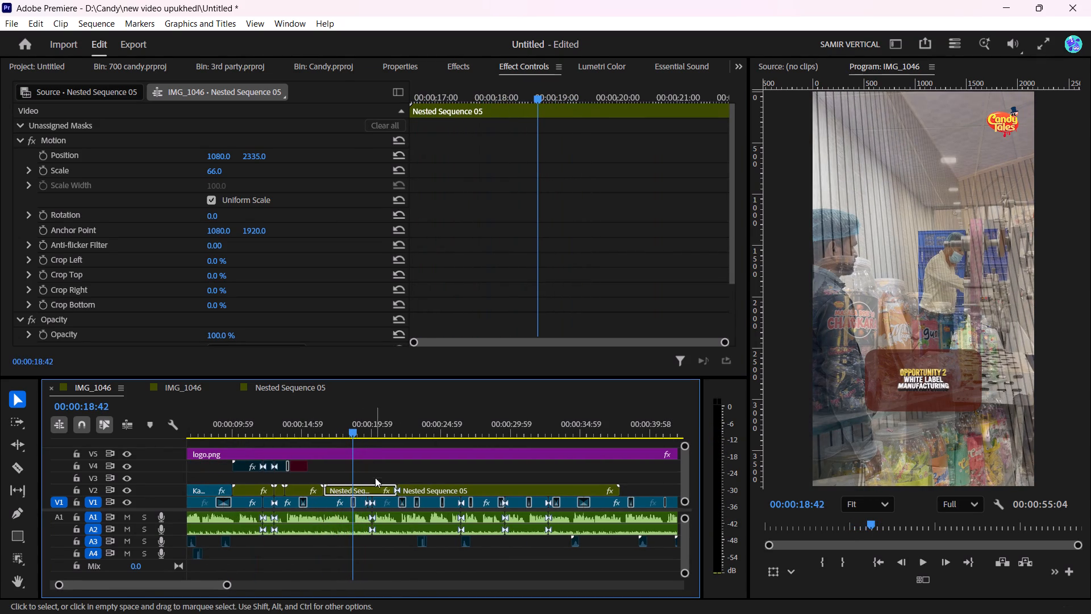
pyautogui.press('2')
pyautogui.press('BackSpace')
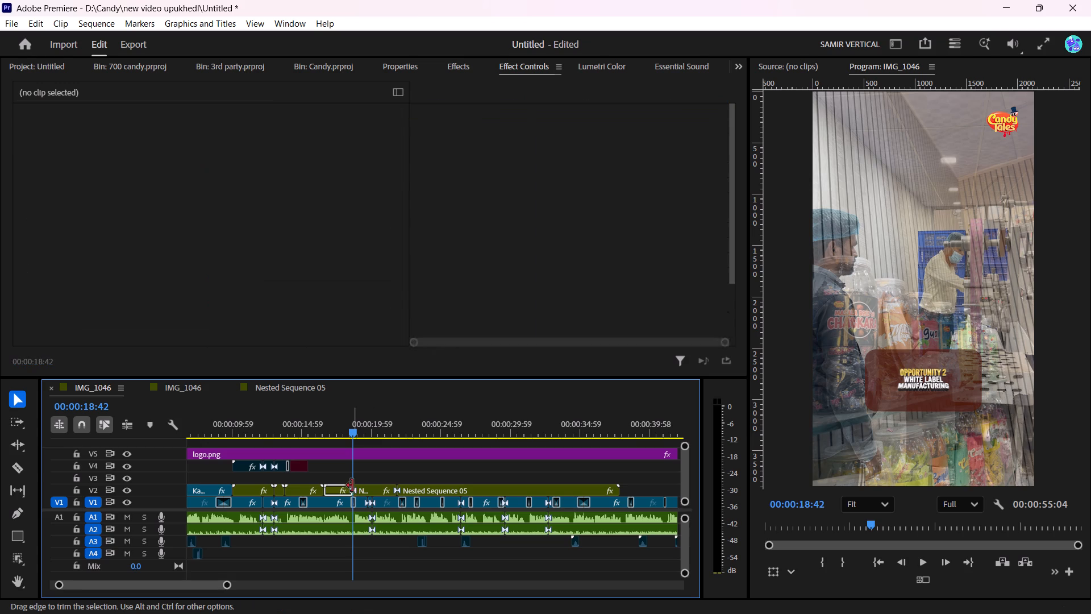
# Delete the V2 nested clip with the Apne Area Mein Candy Tales Ki Dealership Lekar caption around 00:00:14:31.
pyautogui.click(295, 426)
pyautogui.press('space')
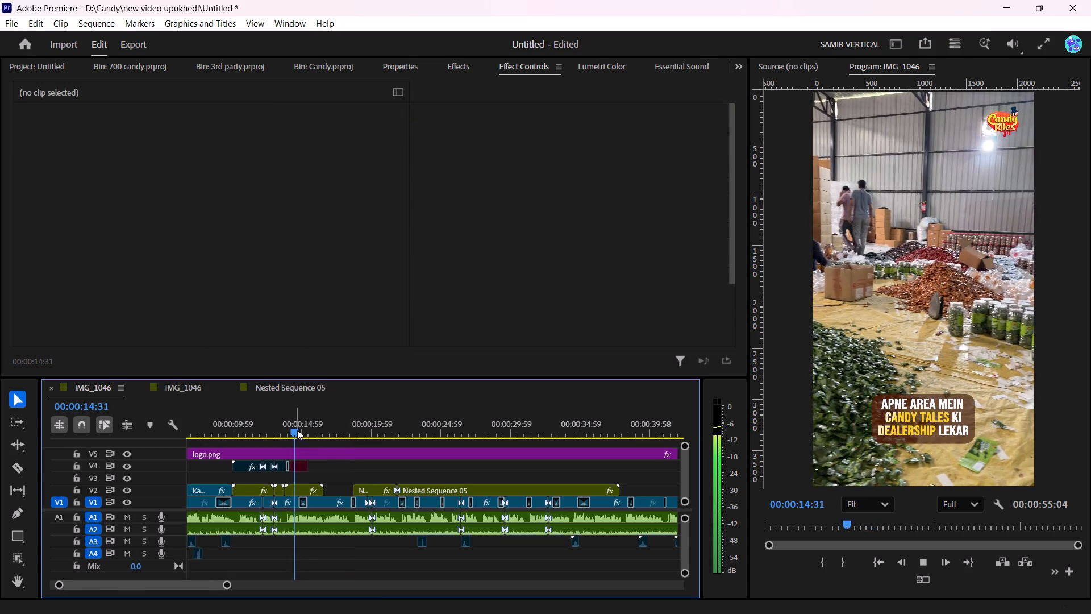
pyautogui.press('space')
pyautogui.click(305, 487)
pyautogui.press('BackSpace')
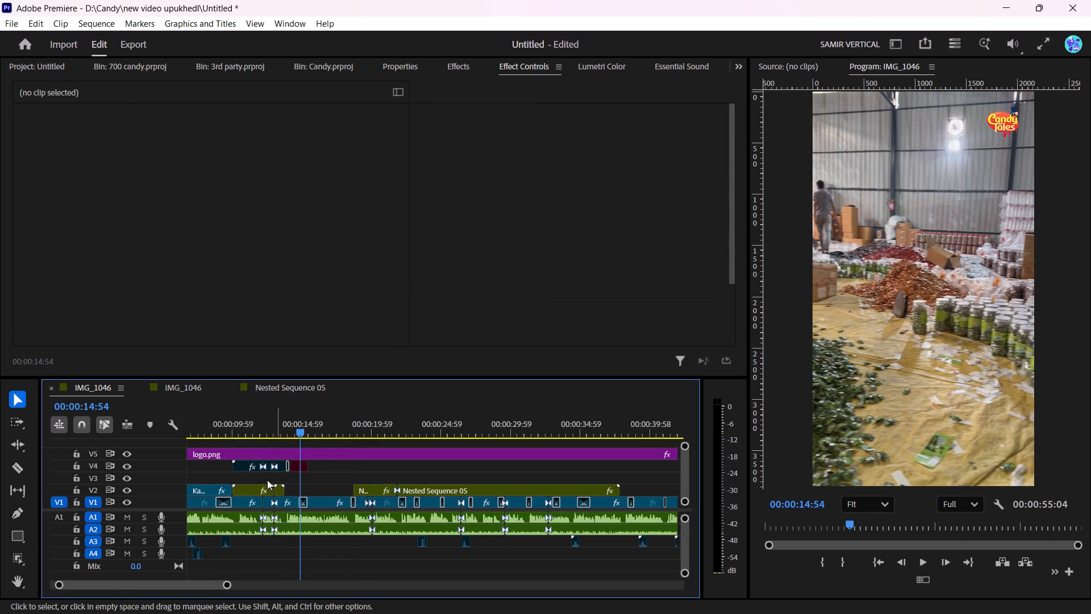
# Play back the video from about 00:00:10 to 00:00:28:53, and from the start to 00:00:07:34, to check the remaining captions.
pyautogui.click(241, 430)
pyautogui.press('space')
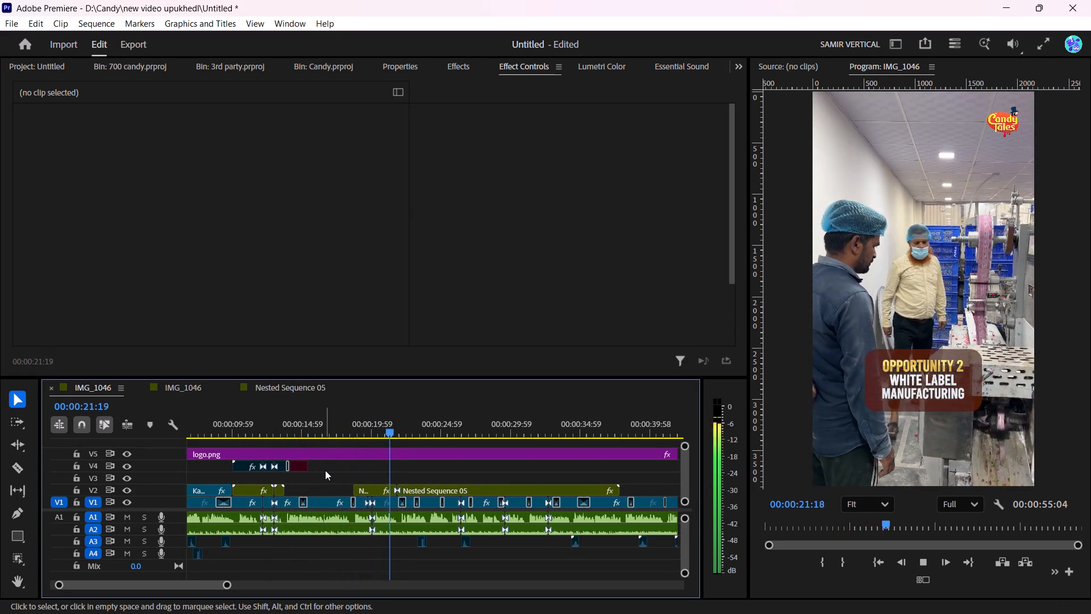
pyautogui.press('space')
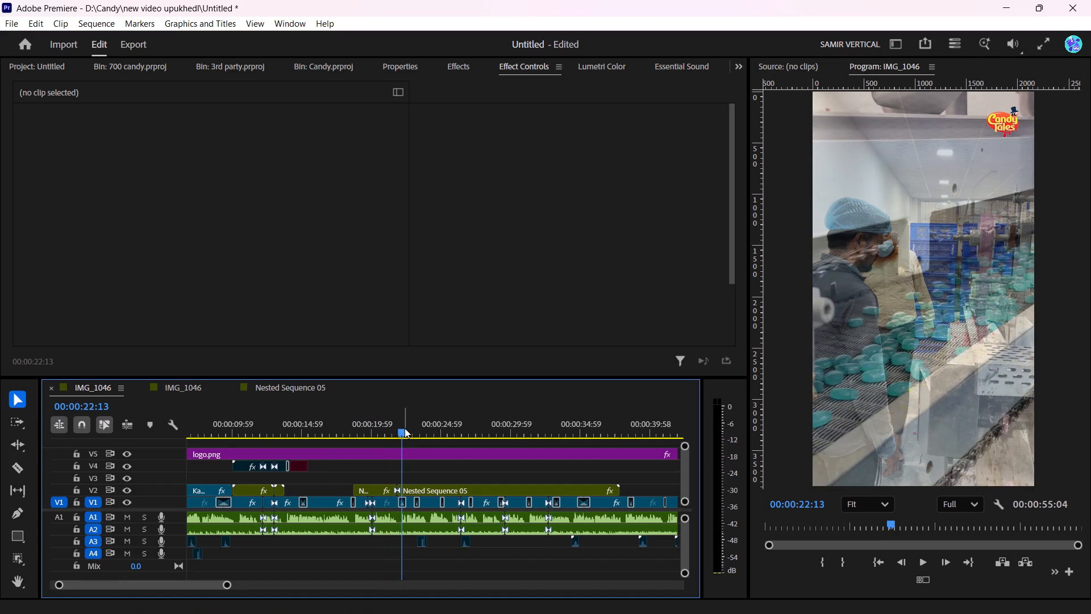
pyautogui.moveTo(405, 428); pyautogui.dragTo(382, 433)
pyautogui.press('space')
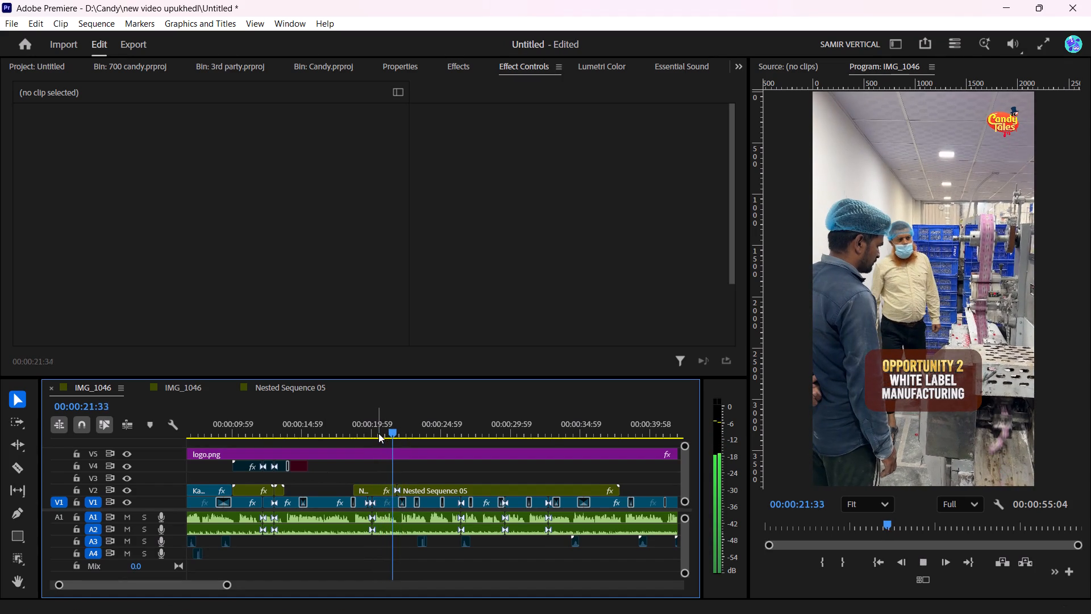
pyautogui.press('space')
pyautogui.press('space')
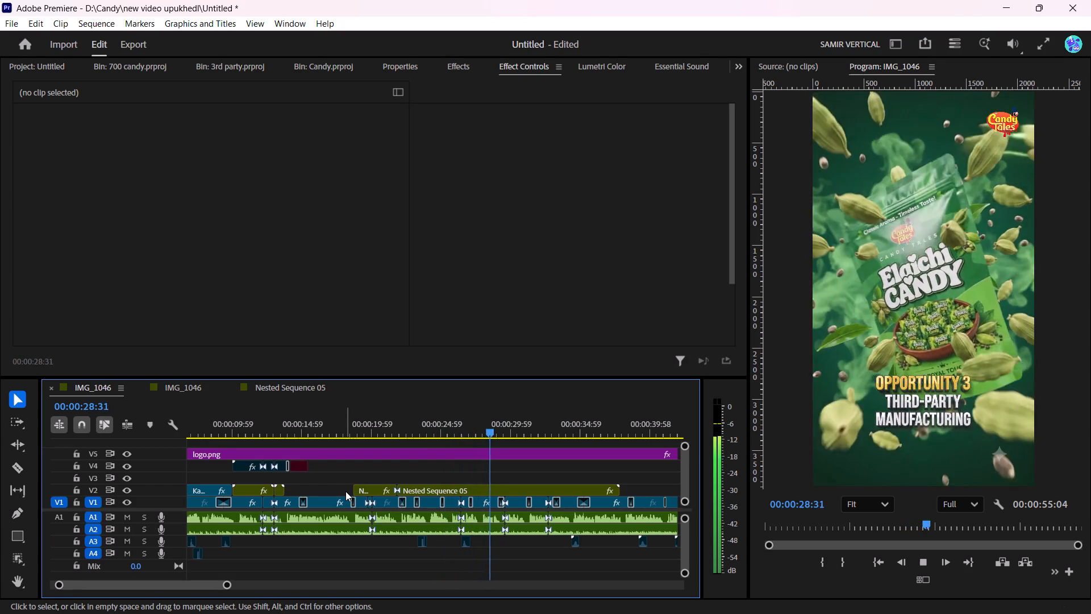
pyautogui.press('space')
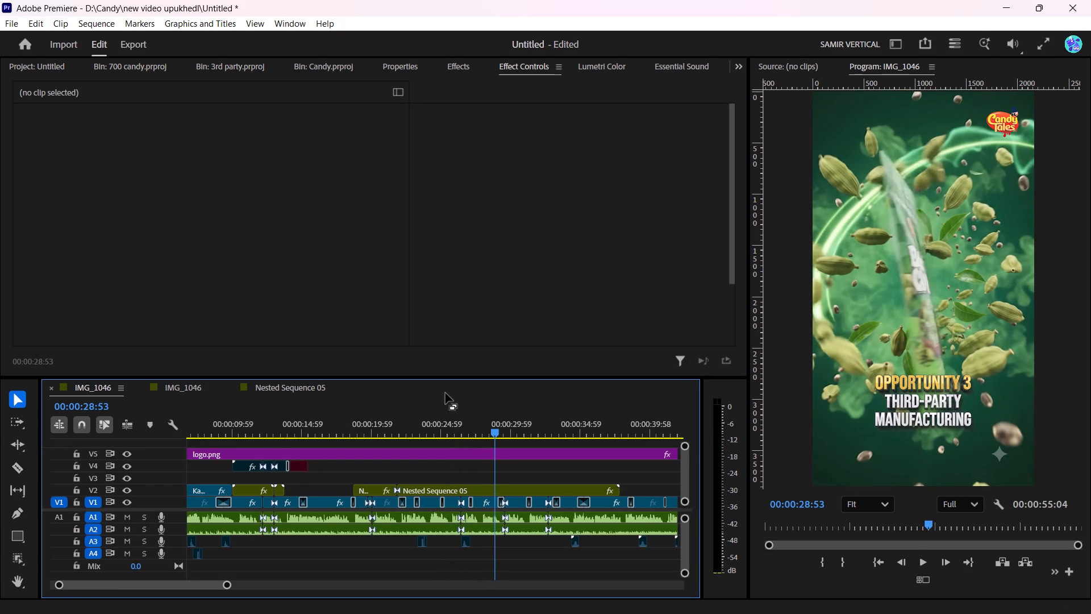
pyautogui.press('space')
pyautogui.scroll(-4, 511, 479)
pyautogui.press('space')
pyautogui.moveTo(397, 432); pyautogui.dragTo(292, 431)
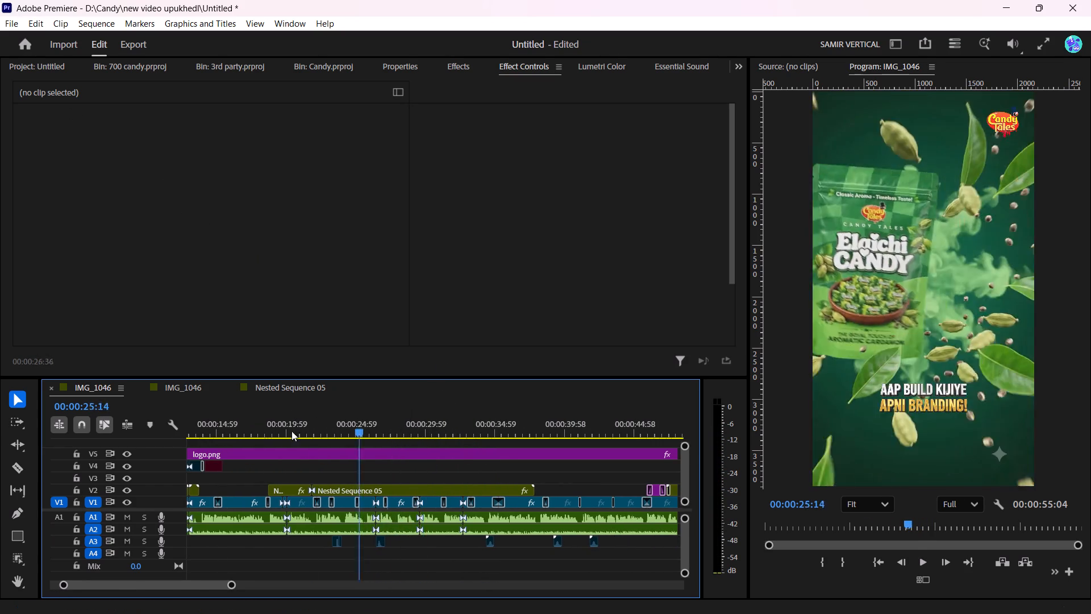
pyautogui.moveTo(292, 431); pyautogui.dragTo(0, 443)
pyautogui.press('space')
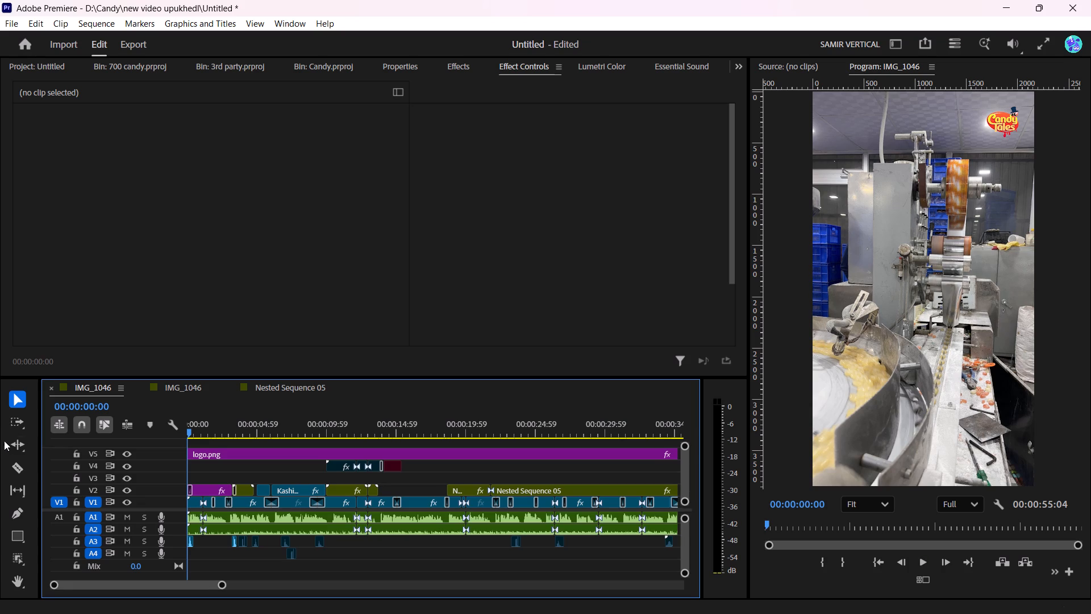
pyautogui.moveTo(214, 427); pyautogui.dragTo(208, 425)
pyautogui.press('space')
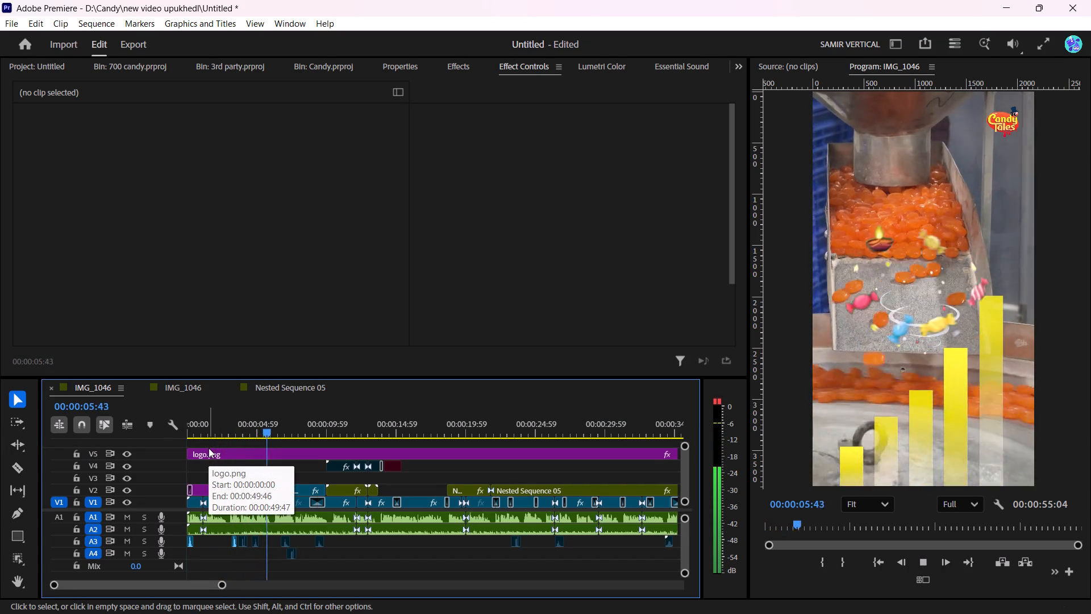
pyautogui.press('space')
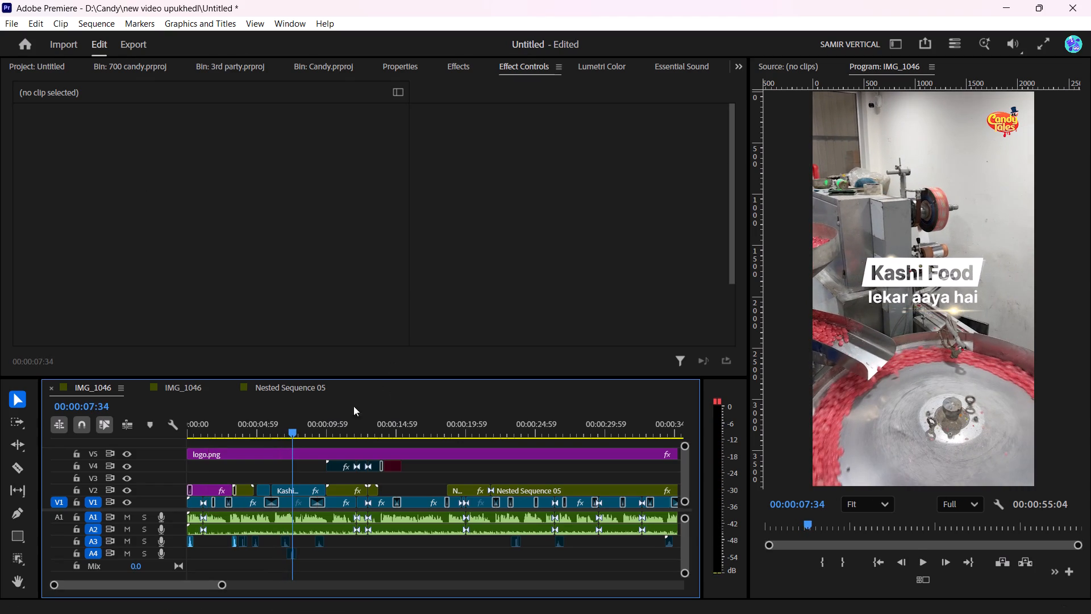
# Delete the V2 nested clip with the Iss Diwali Candy Business Mein Growth Ka Mauka caption around 00:00:04:04.
pyautogui.keyDown('alt'); pyautogui.scroll(5, 326, 456); pyautogui.keyUp('alt')
pyautogui.scroll(5, 323, 457)
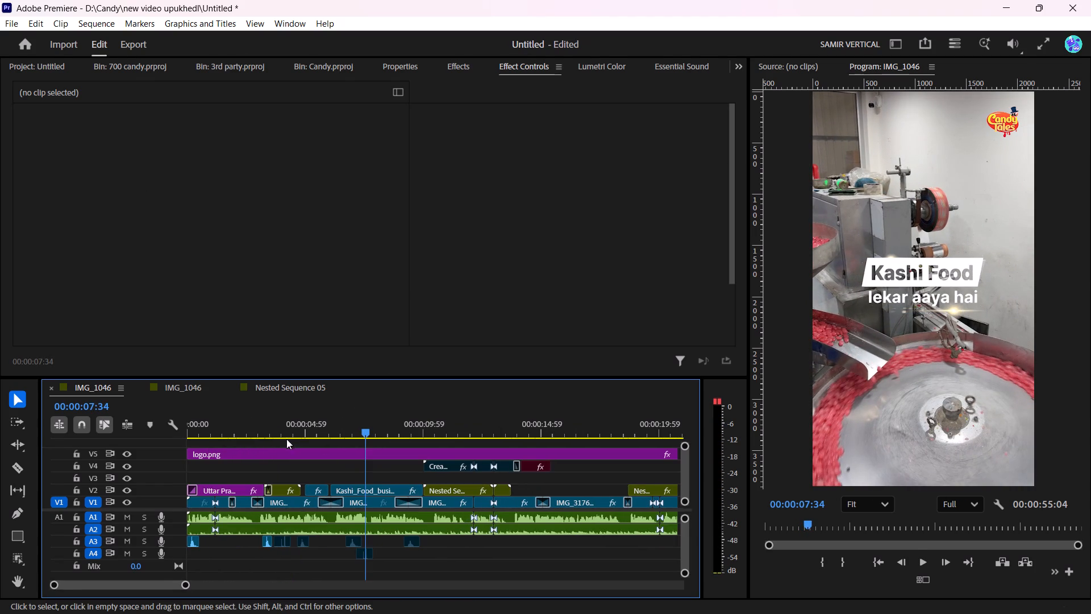
pyautogui.moveTo(285, 435); pyautogui.dragTo(195, 432)
pyautogui.press('space')
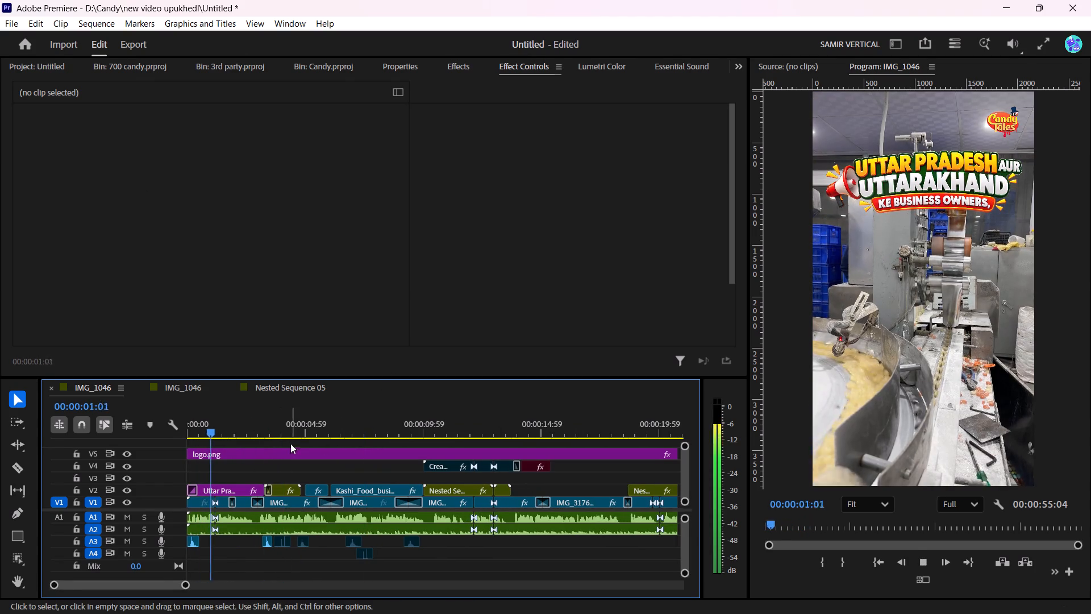
pyautogui.click(278, 432)
pyautogui.press('space')
pyautogui.press('space')
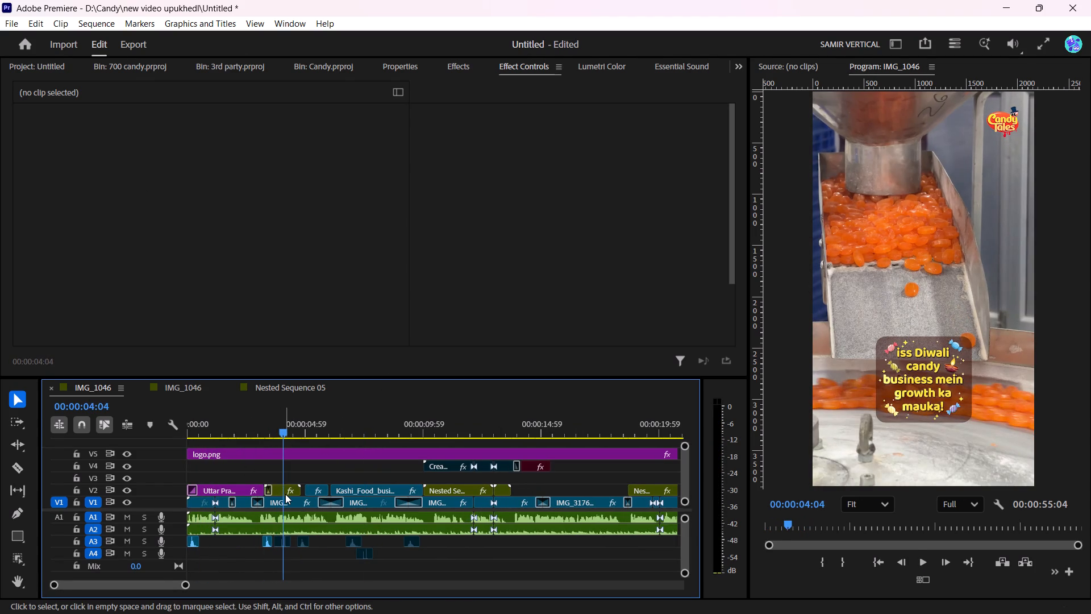
pyautogui.click(285, 494)
pyautogui.press('BackSpace')
# Disable the Best Throw sound effects clip on A3 just after the Uttar Pradesh title.
pyautogui.click(239, 421)
pyautogui.press('space')
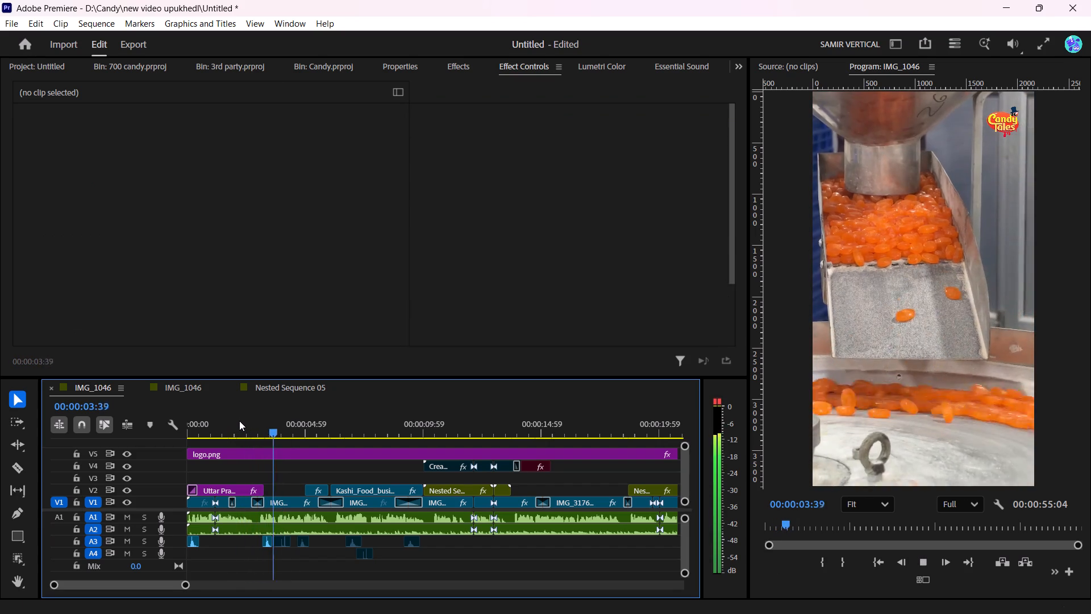
pyautogui.press('space')
pyautogui.moveTo(249, 546); pyautogui.dragTo(263, 544)
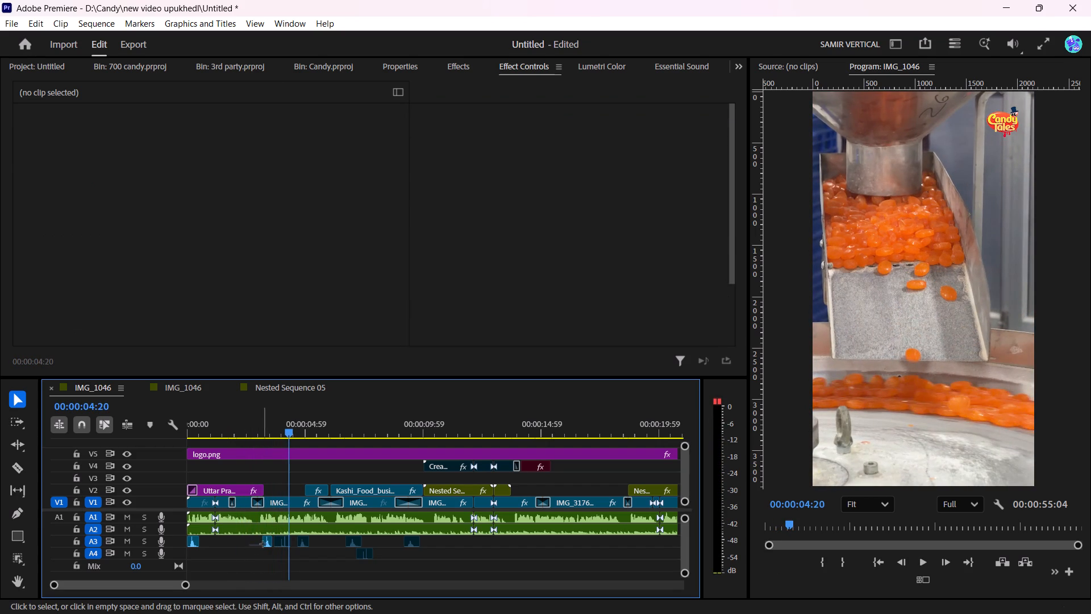
pyautogui.moveTo(263, 544); pyautogui.dragTo(265, 544)
pyautogui.hotkey('shift', 'e')
# Lower the Kashi Food business opportunities title clip on V2 by setting its vertical position to 2754.
pyautogui.press('space')
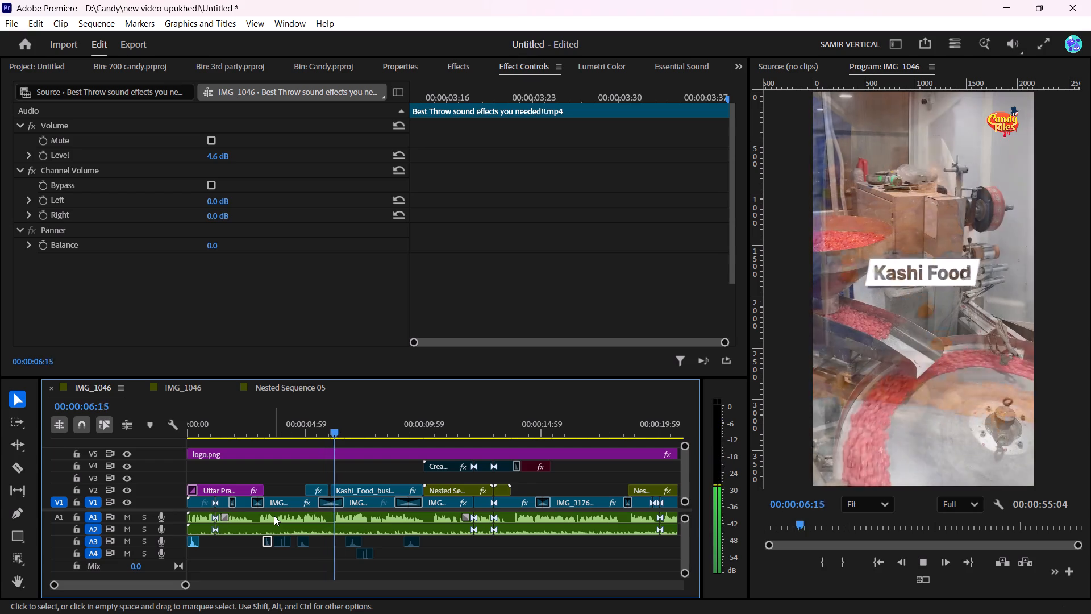
pyautogui.press('space')
pyautogui.click(364, 486)
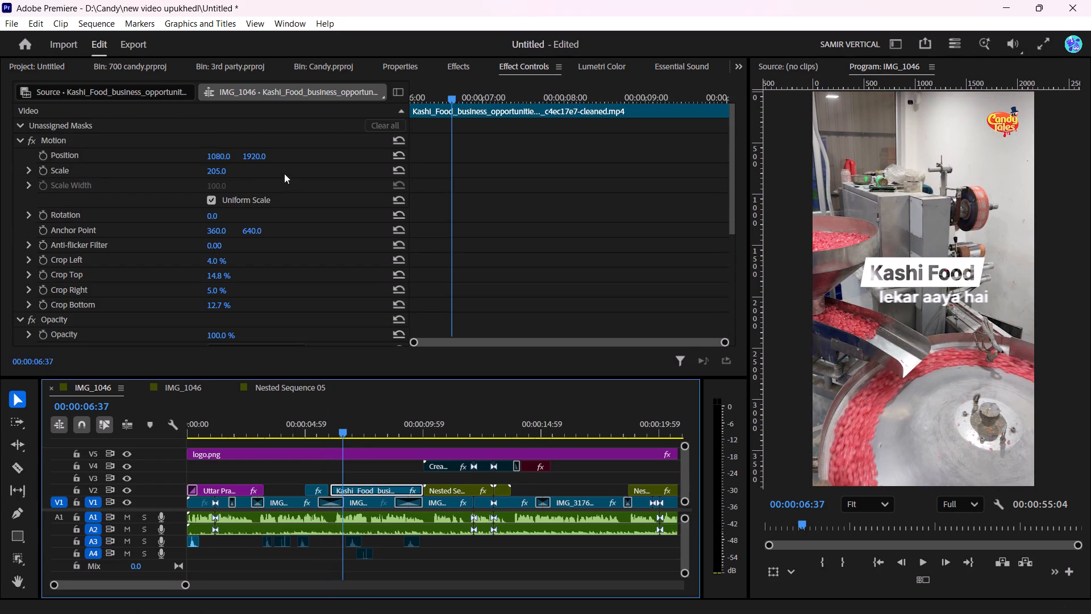
pyautogui.moveTo(257, 157); pyautogui.dragTo(469, 165)
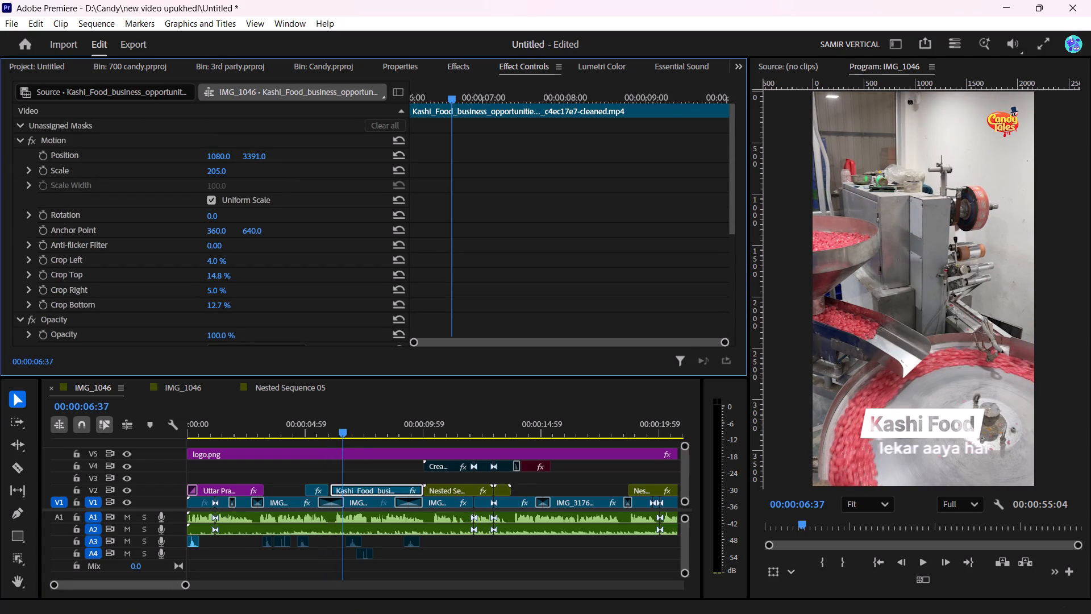
pyautogui.moveTo(469, 165); pyautogui.dragTo(289, 161)
pyautogui.press('space')
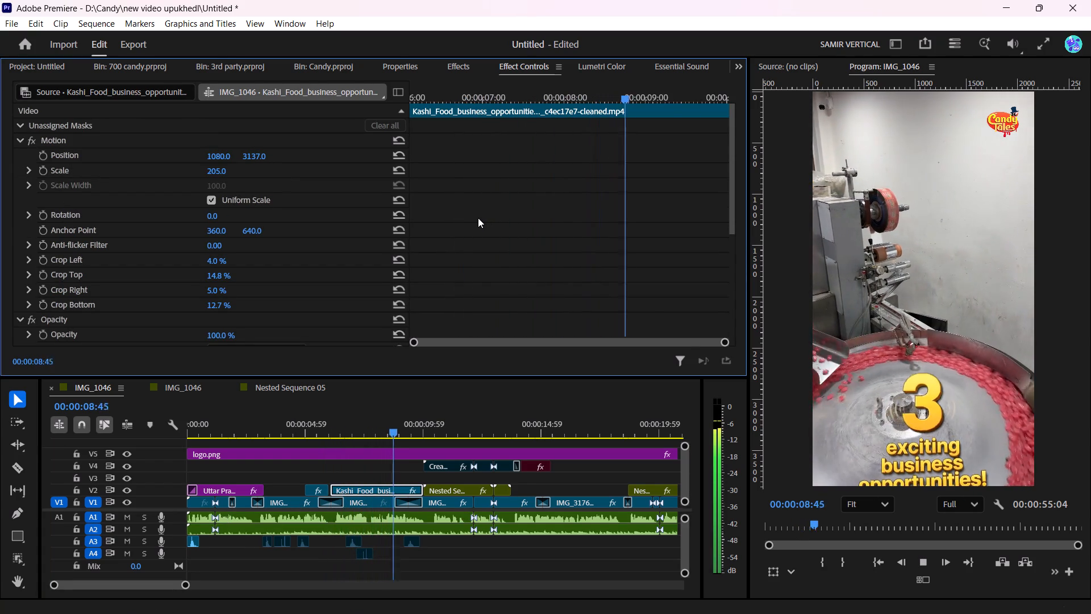
pyautogui.press('space')
pyautogui.moveTo(250, 153); pyautogui.dragTo(182, 150)
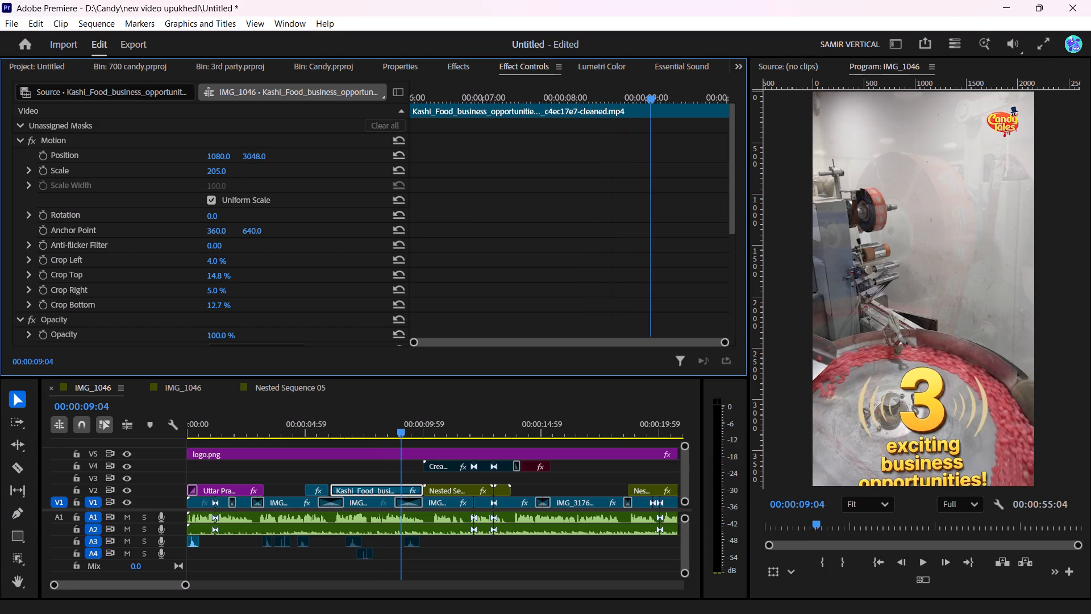
pyautogui.moveTo(182, 150); pyautogui.dragTo(230, 152)
pyautogui.press('space')
pyautogui.press('space')
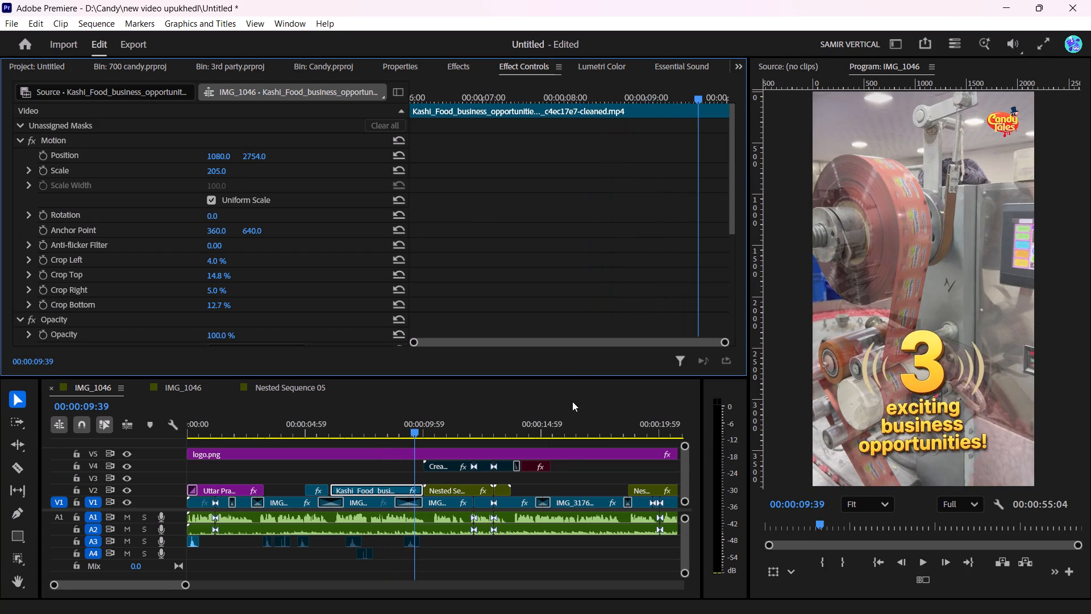
# Delete the adjoining V2 nested caption clips around 00:00:11:13, starting with Opportunity 1 Candy Tales Dealership.
pyautogui.click(305, 426)
pyautogui.press('space')
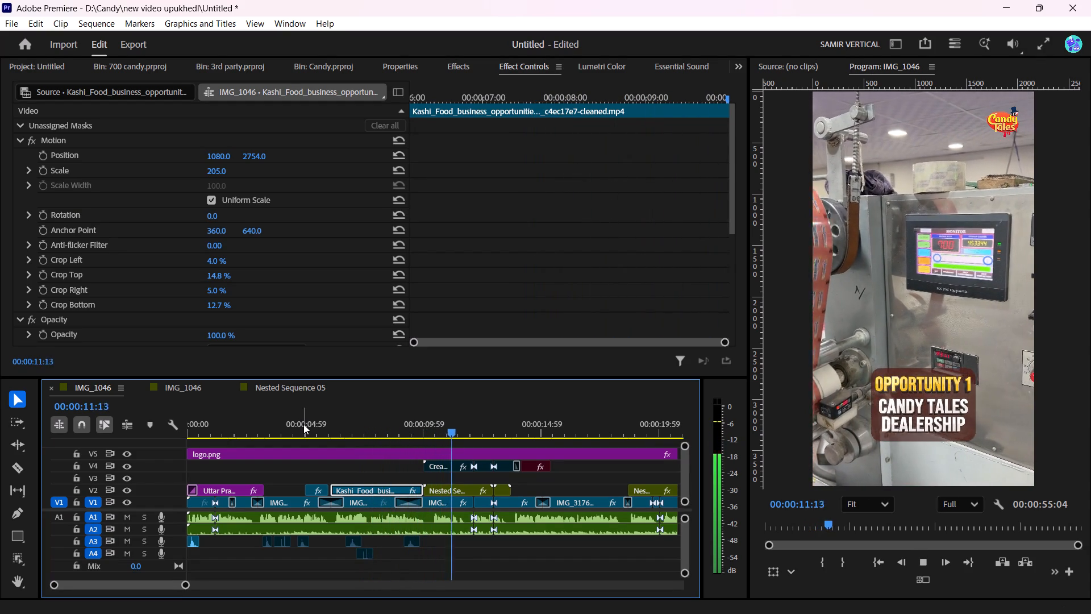
pyautogui.press('space')
pyautogui.moveTo(456, 488); pyautogui.dragTo(482, 489)
pyautogui.press('BackSpace')
# Delete the remaining Nested Sequence 05 caption clips on V2, from Opportunity 2 White Label Manufacturing onward.
pyautogui.press('space')
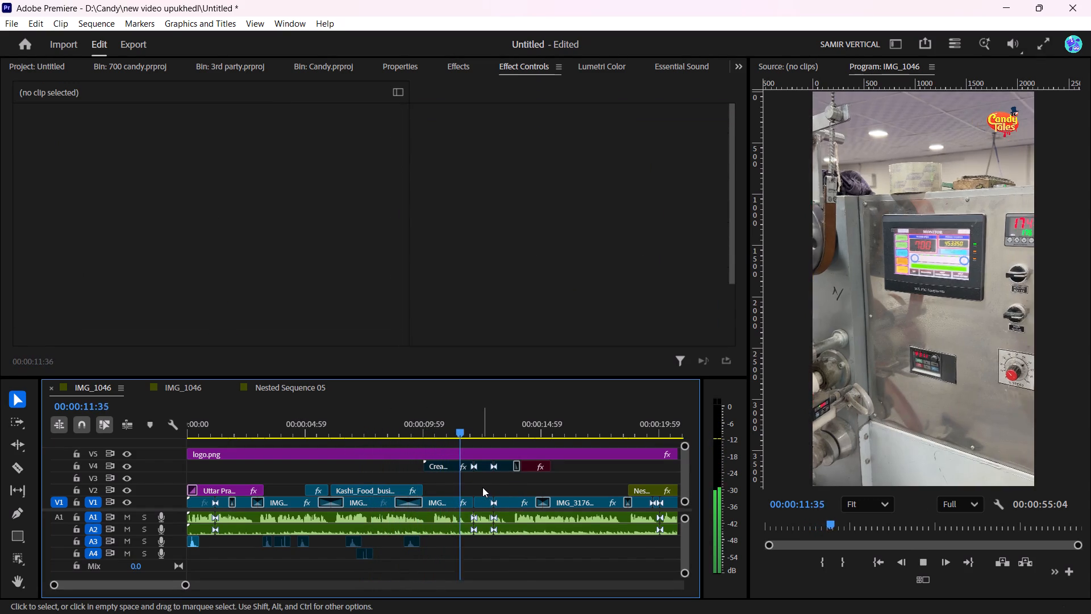
pyautogui.scroll(-8, 497, 489)
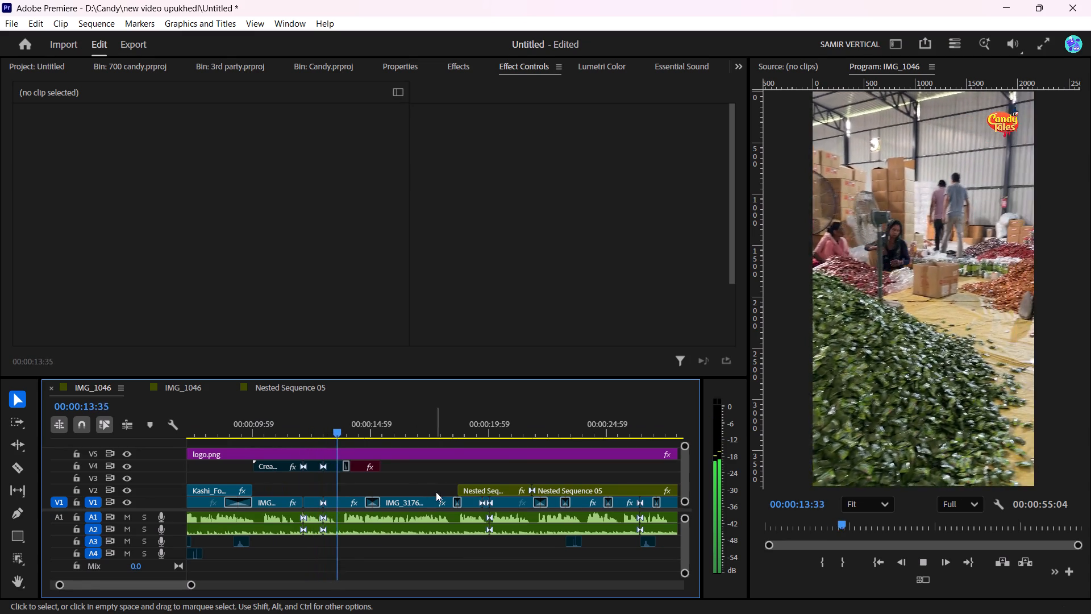
pyautogui.moveTo(447, 491); pyautogui.dragTo(486, 492)
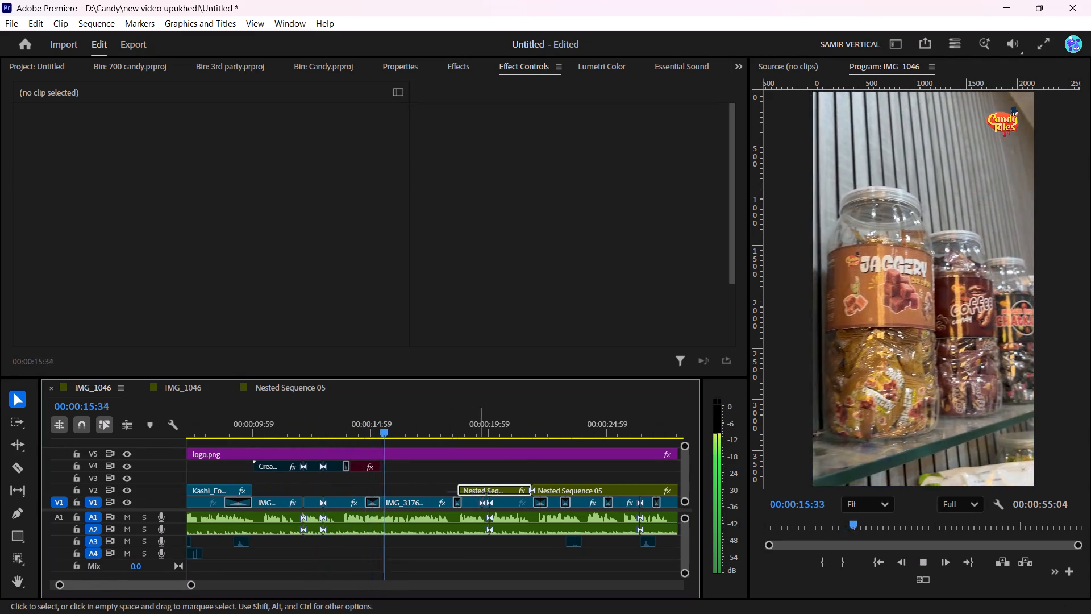
pyautogui.moveTo(486, 492); pyautogui.dragTo(709, 484)
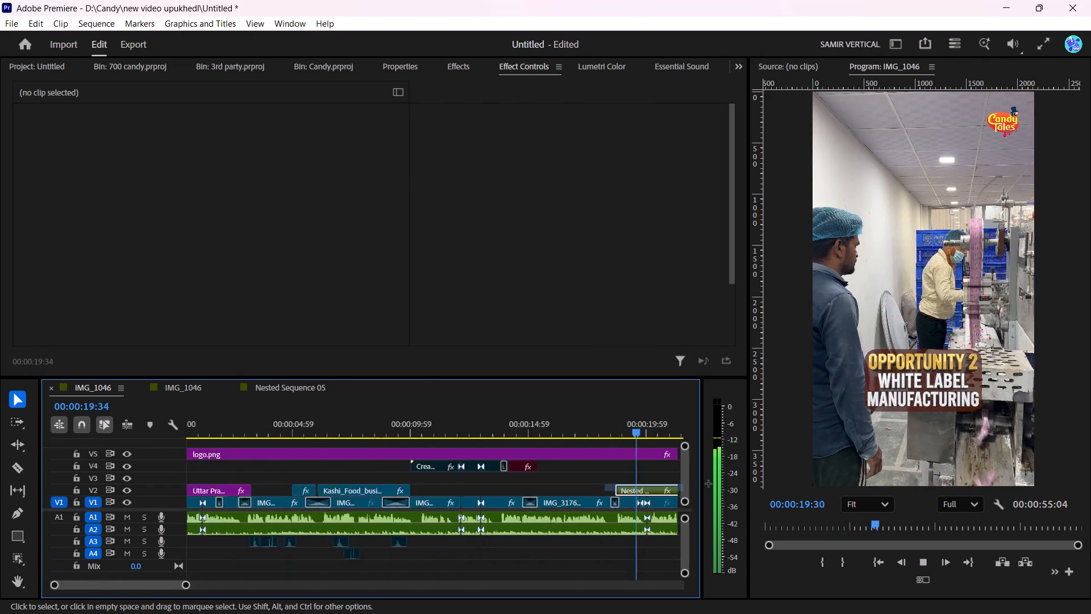
pyautogui.moveTo(709, 484); pyautogui.dragTo(617, 483)
pyautogui.press('BackSpace')
pyautogui.scroll(-5, 565, 496)
pyautogui.press('space')
pyautogui.scroll(-2, 564, 497)
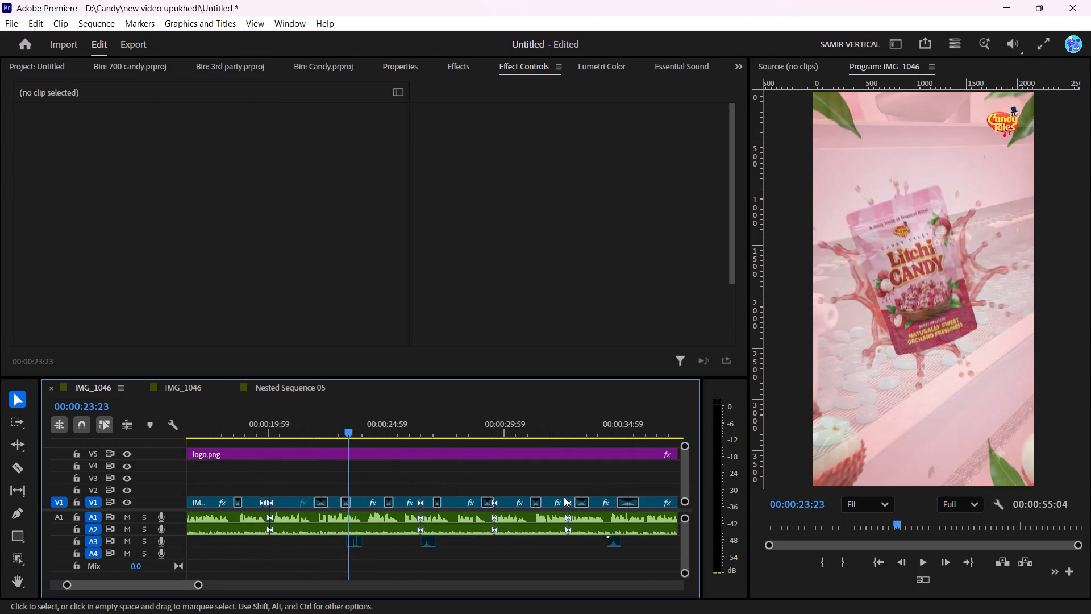
pyautogui.scroll(-2, 564, 497)
pyautogui.keyDown('alt'); pyautogui.scroll(-9, 520, 483); pyautogui.keyUp('alt')
pyautogui.scroll(-4, 520, 483)
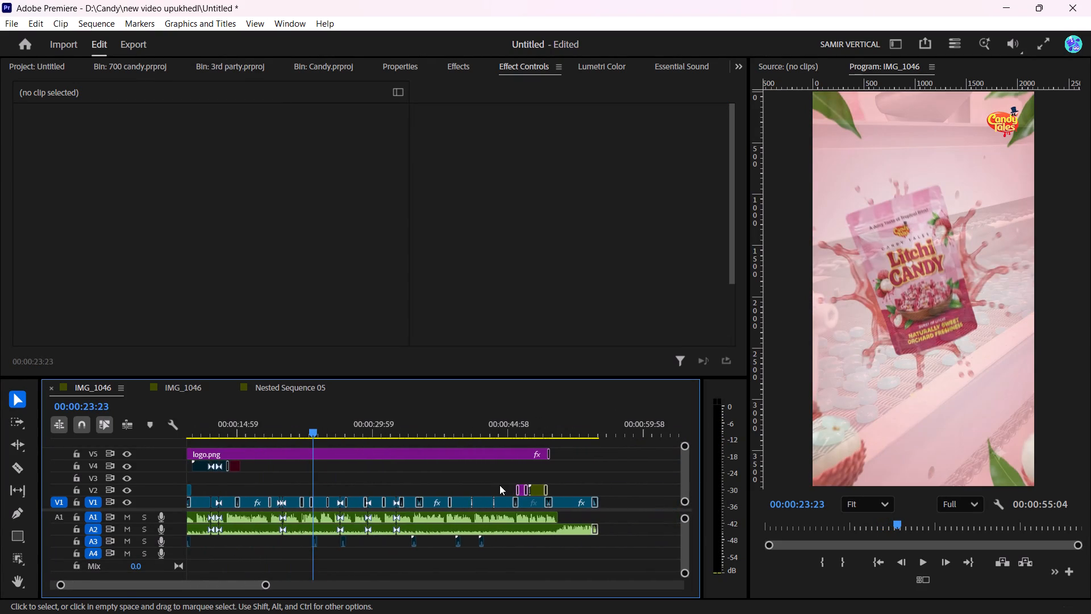
# Scrub through the sequence around the DIWALI title and the middle product shots to review the footage left without captions.
pyautogui.moveTo(495, 487); pyautogui.dragTo(521, 489)
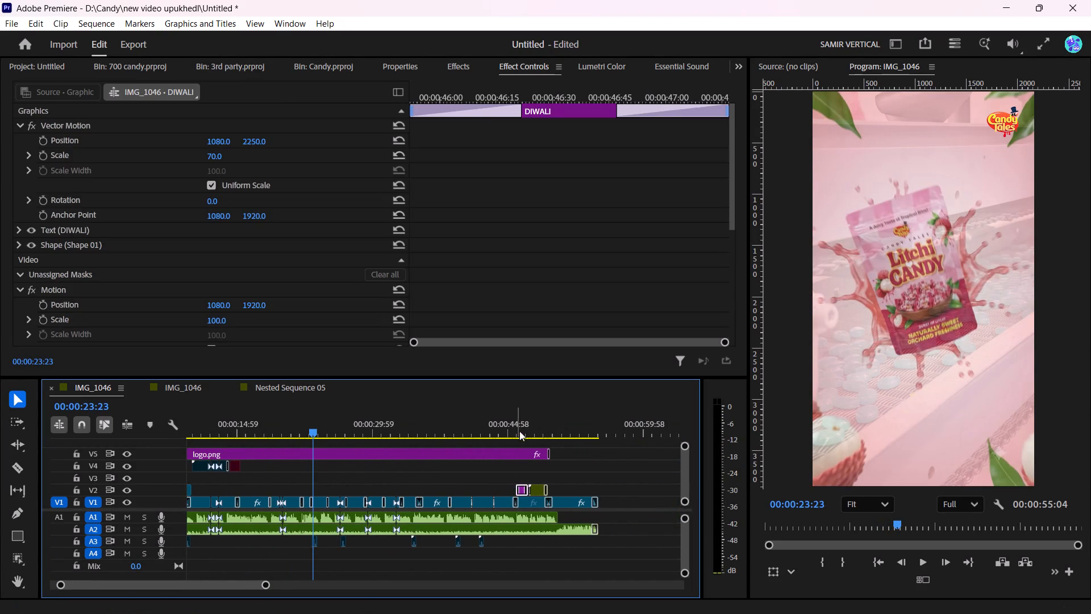
pyautogui.moveTo(520, 422); pyautogui.dragTo(523, 425)
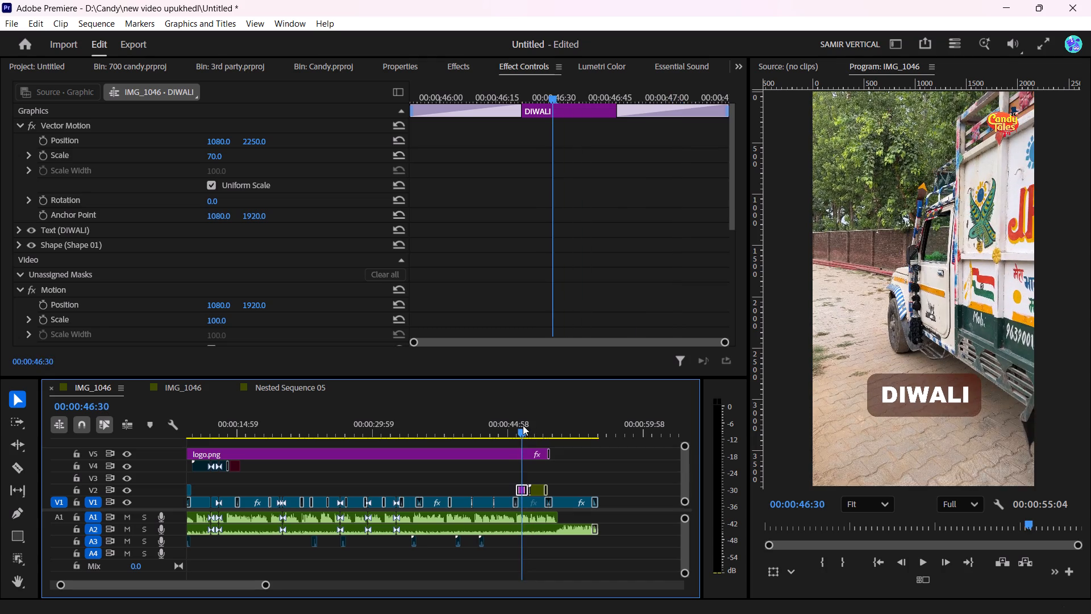
pyautogui.moveTo(523, 425); pyautogui.dragTo(518, 431)
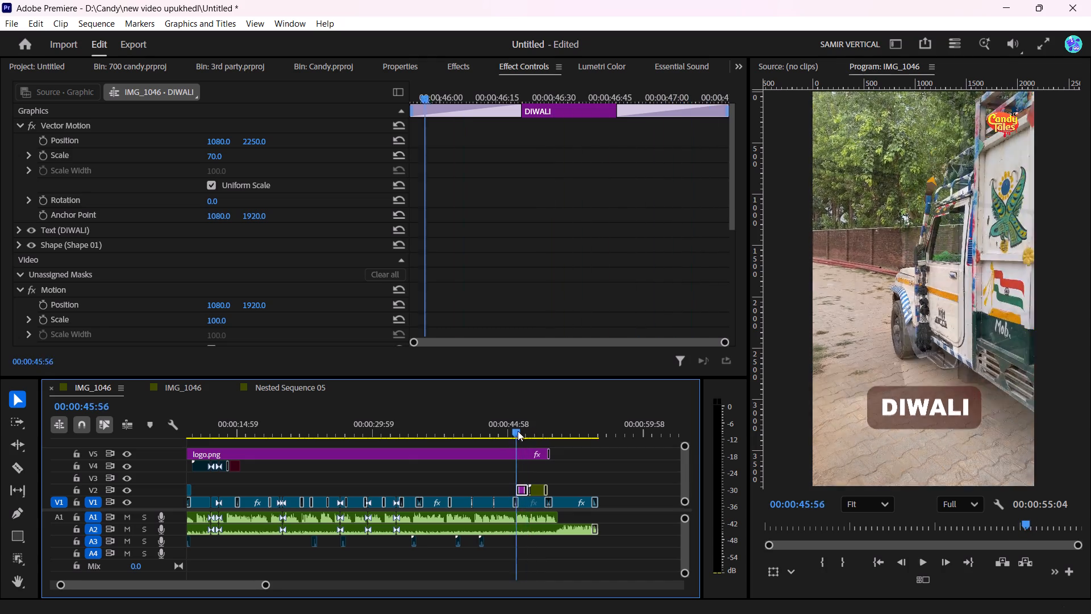
pyautogui.moveTo(518, 431); pyautogui.dragTo(370, 455)
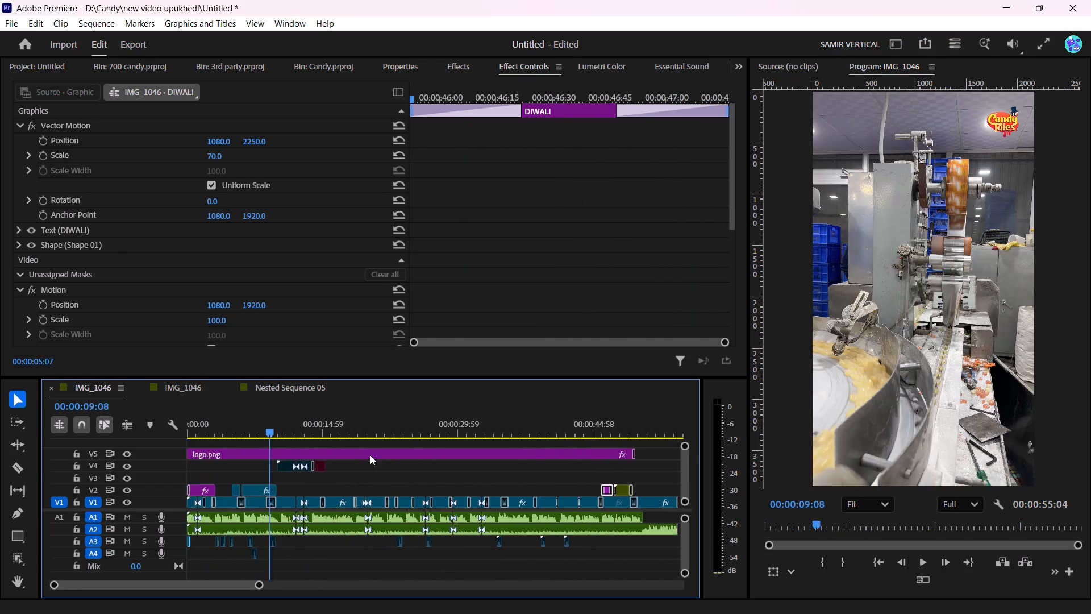
pyautogui.moveTo(370, 455); pyautogui.dragTo(510, 446)
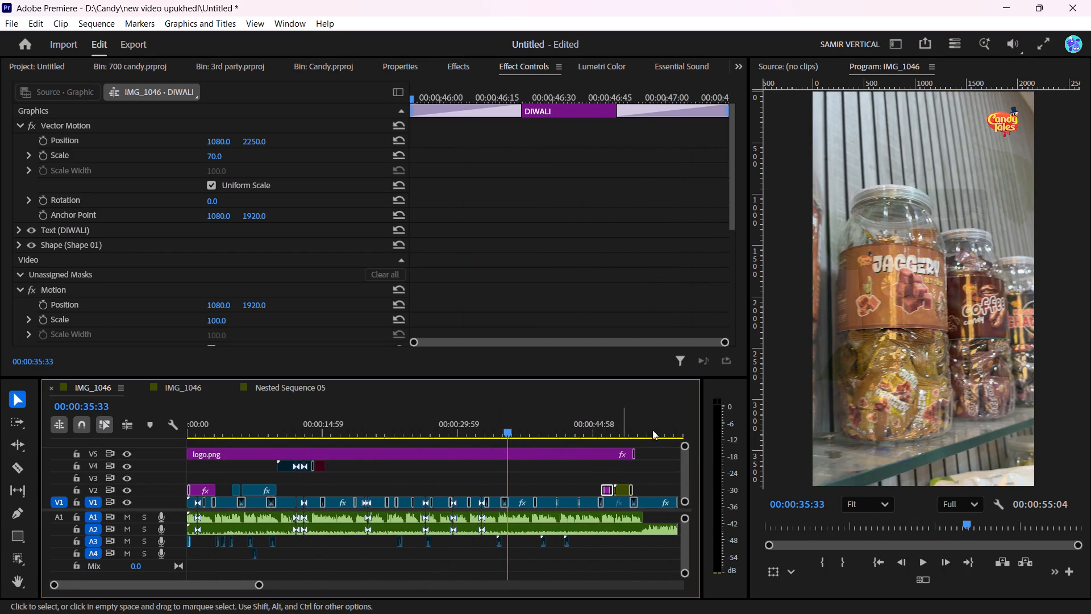
pyautogui.moveTo(494, 433); pyautogui.dragTo(492, 433)
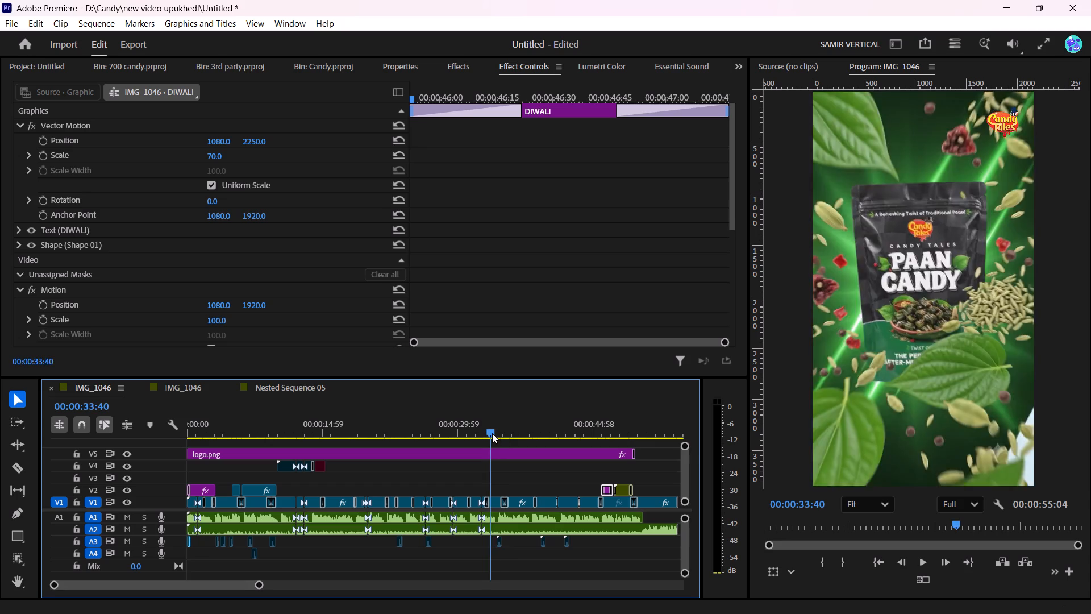
pyautogui.moveTo(492, 433); pyautogui.dragTo(540, 426)
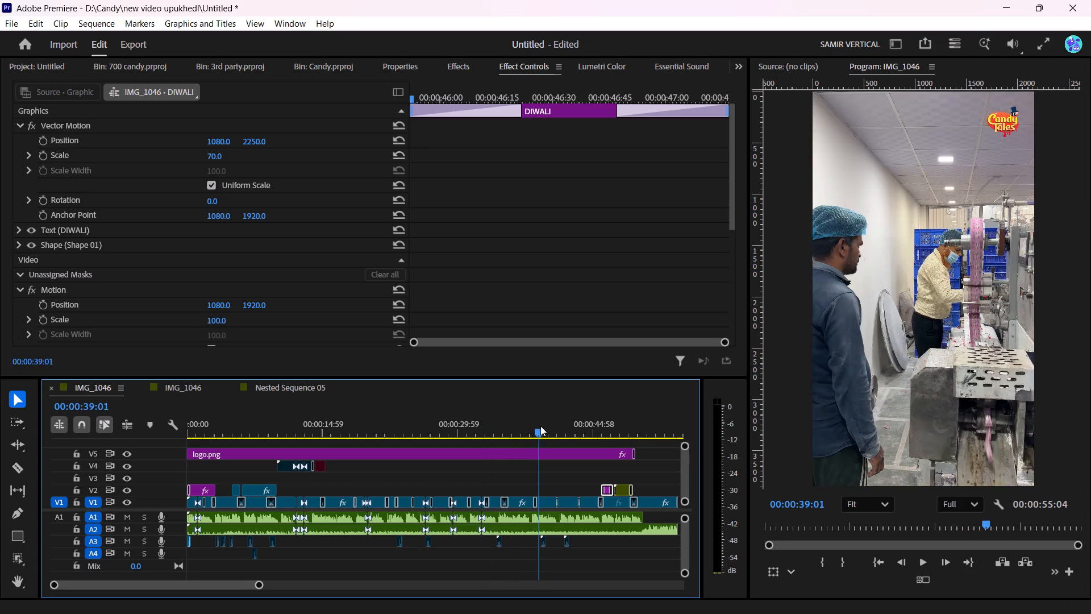
pyautogui.moveTo(540, 426); pyautogui.dragTo(512, 430)
# Delete all the audio clips on track A2 along the whole sequence, keeping the A1 audio and A3 sound effects.
pyautogui.keyDown('ctrl'); pyautogui.scroll(-1, 439, 526); pyautogui.keyUp('ctrl')
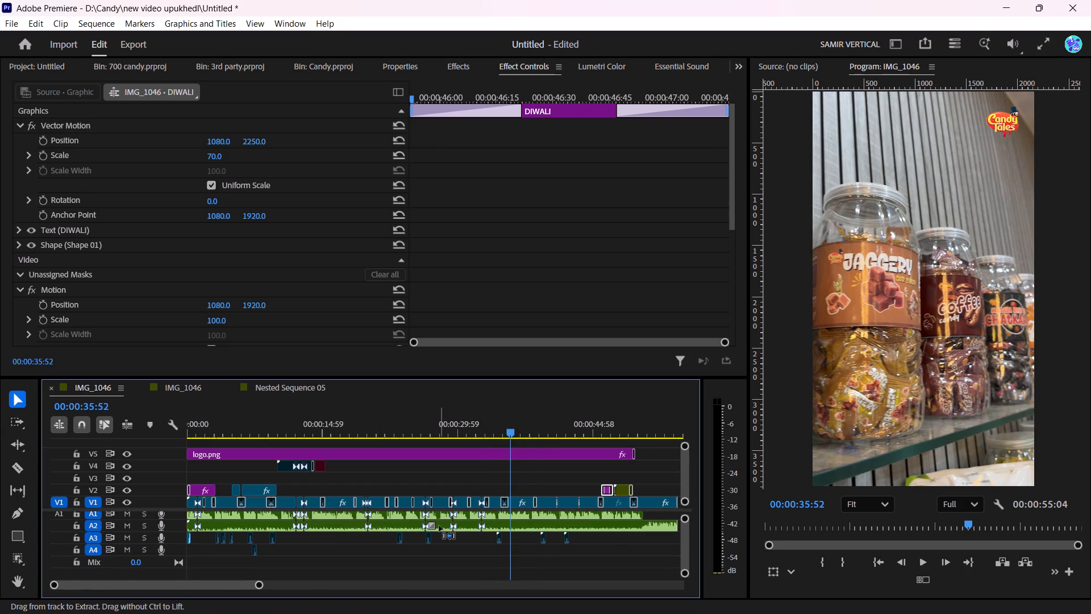
pyautogui.keyDown('ctrl'); pyautogui.scroll(-2, 439, 526); pyautogui.keyUp('ctrl')
pyautogui.click(513, 524)
pyautogui.press('BackSpace')
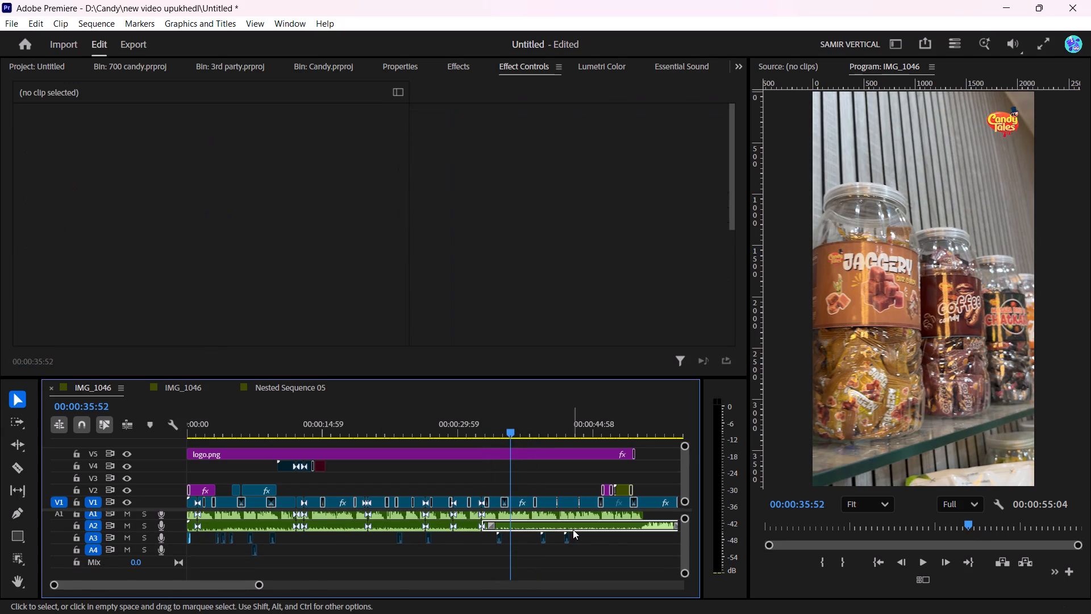
pyautogui.moveTo(494, 527); pyautogui.dragTo(264, 534)
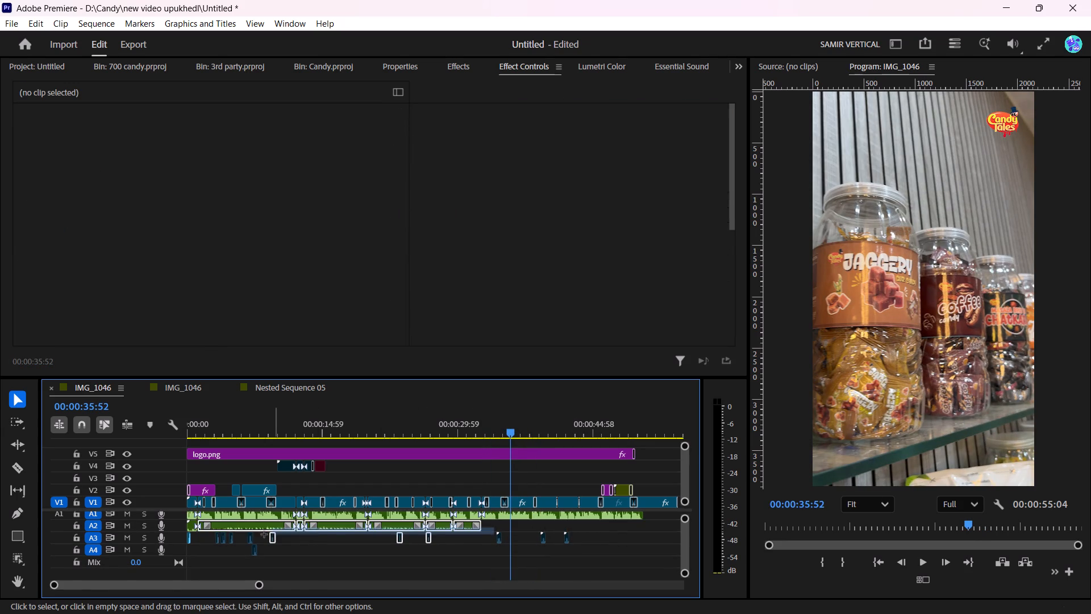
pyautogui.moveTo(264, 534); pyautogui.dragTo(169, 528)
pyautogui.press('BackSpace')
# Play the sequence from about 00:00:08:30 to the candy jar shelf shot to check picture and sound.
pyautogui.click(266, 422)
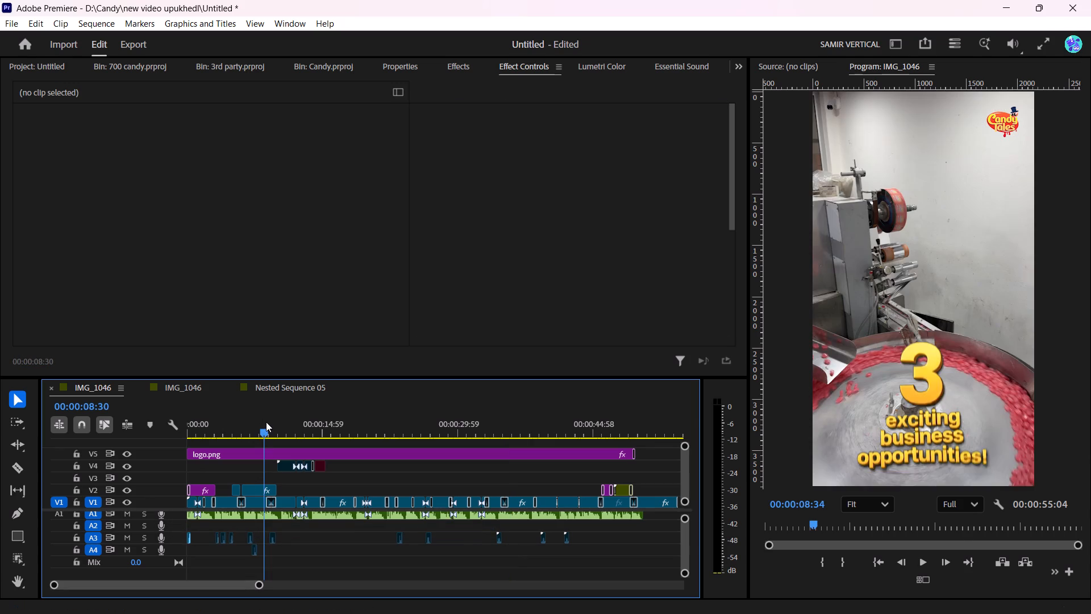
pyautogui.press('space')
pyautogui.press('space')
pyautogui.press('space')
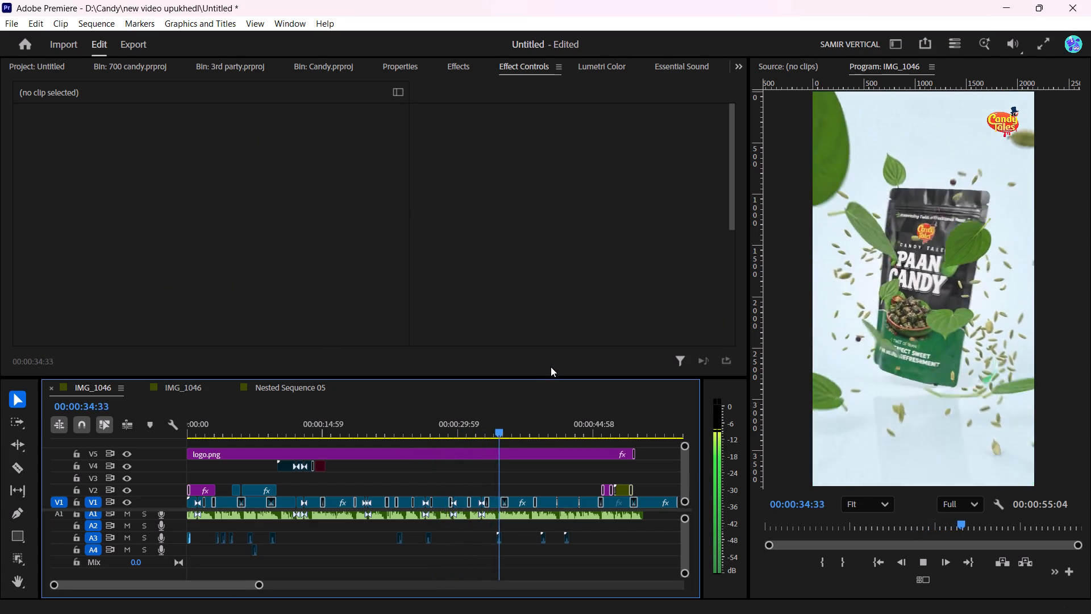
pyautogui.press('space')
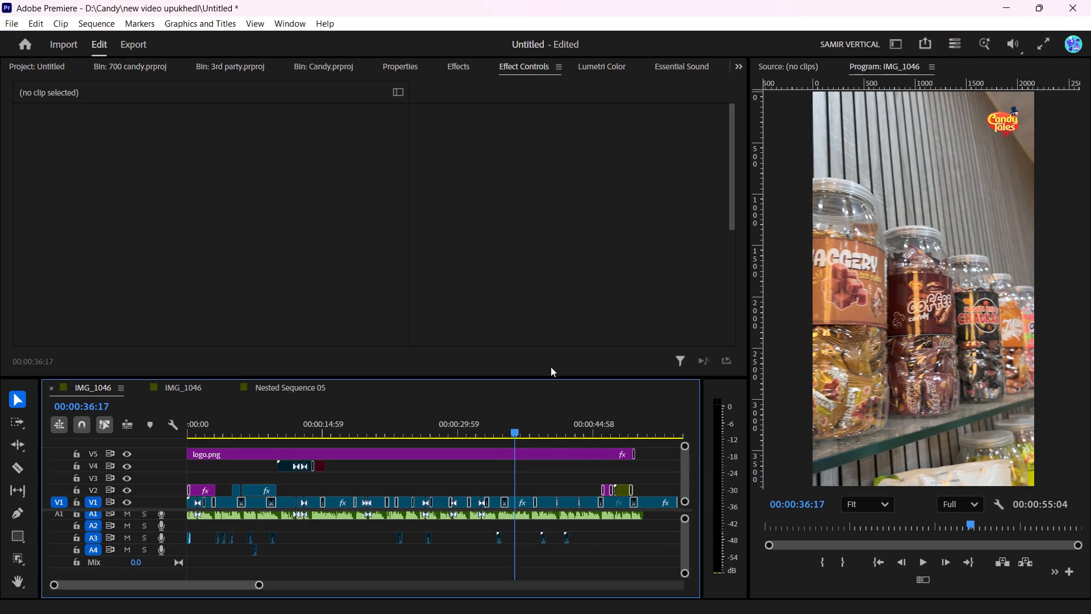
pyautogui.press('space')
pyautogui.press('space')
# Delete the IMG_3176.MOV candy jar shelf clip on V1 around 00:00:36:50.
pyautogui.click(515, 502)
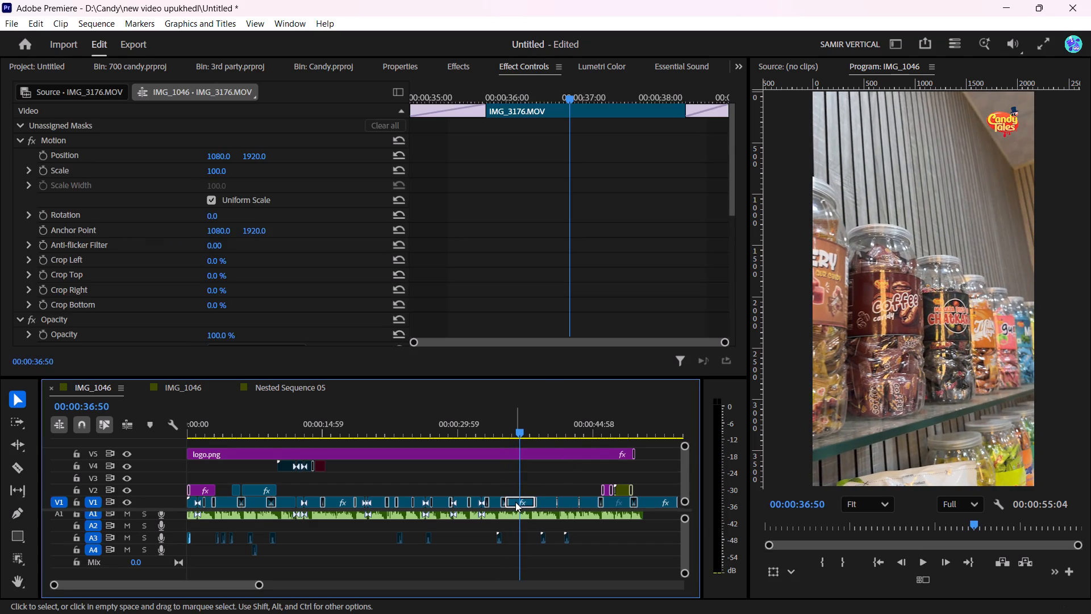
pyautogui.press('BackSpace')
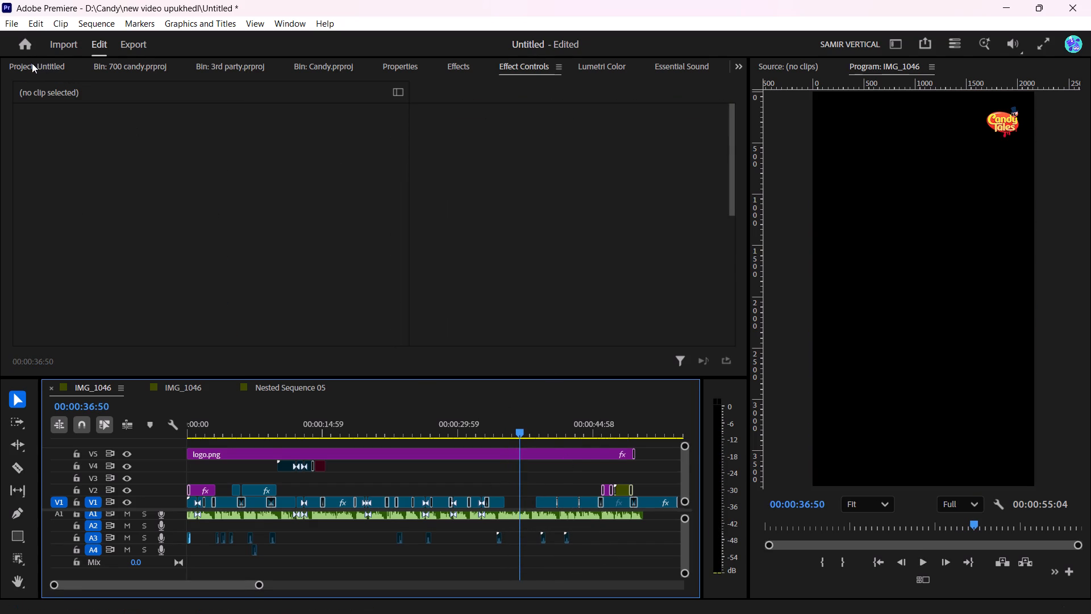
# Switch to File Explorer and browse the Downloads folder for candy product footage to fill the gap on V1.
pyautogui.click(806, 291)
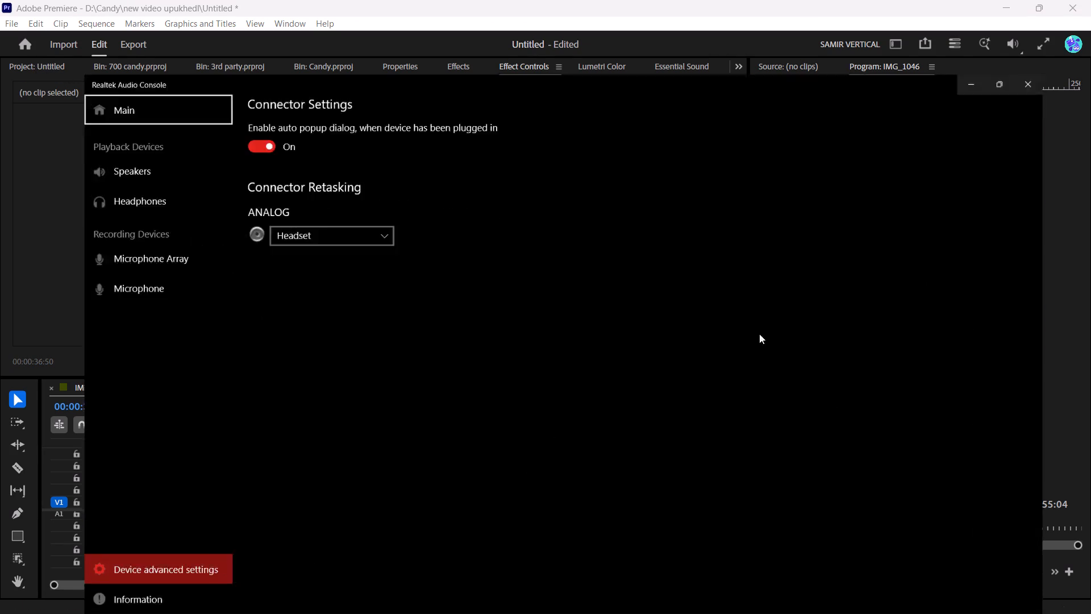
pyautogui.click(646, 599)
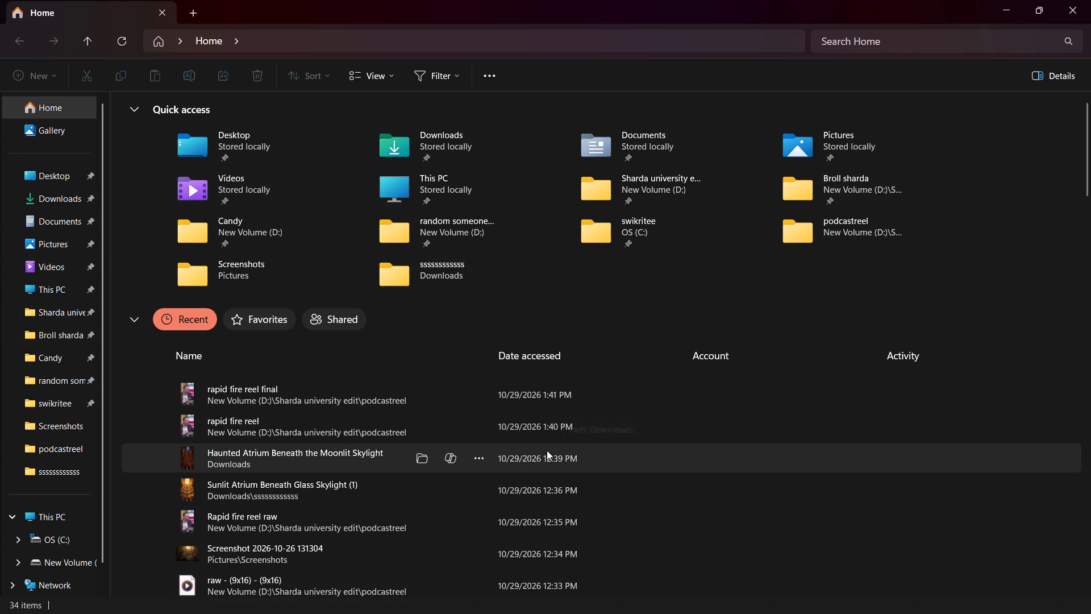
pyautogui.click(47, 360)
pyautogui.click(43, 202)
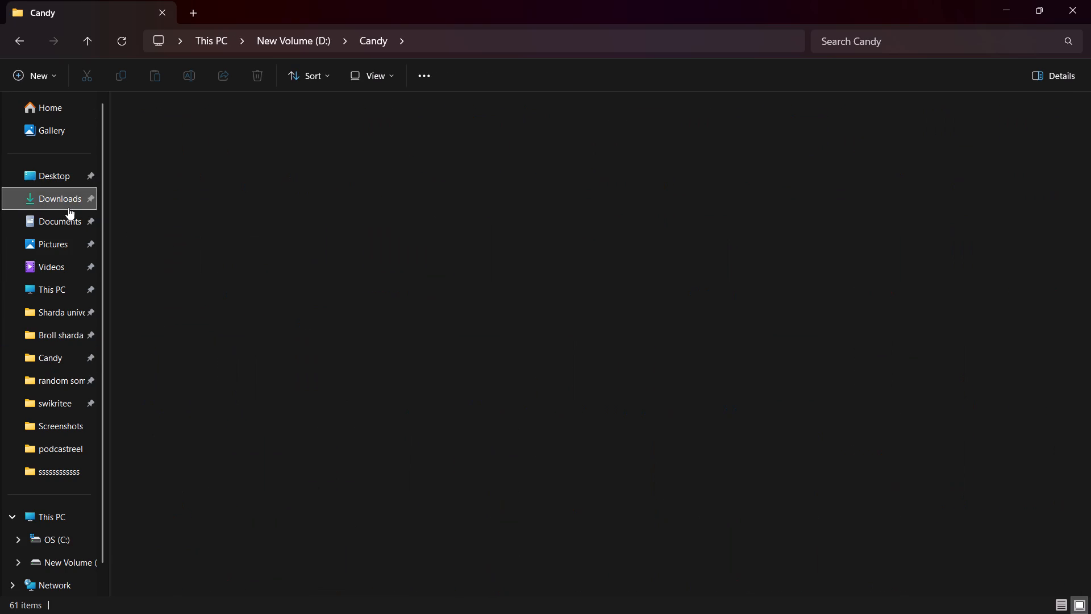
pyautogui.scroll(-3, 540, 395)
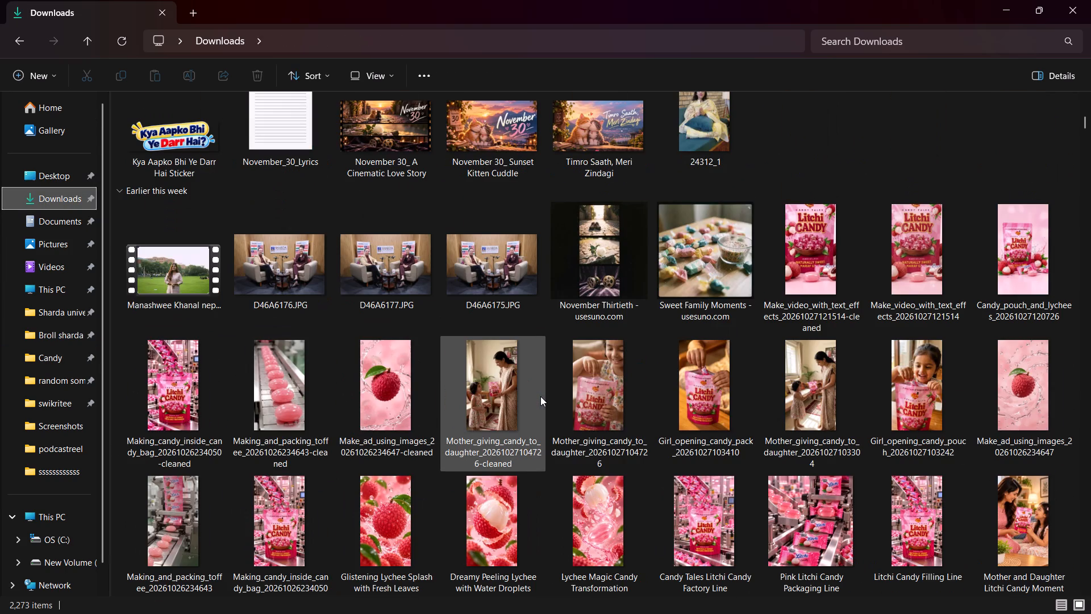
pyautogui.scroll(-2, 540, 396)
pyautogui.scroll(-1, 623, 463)
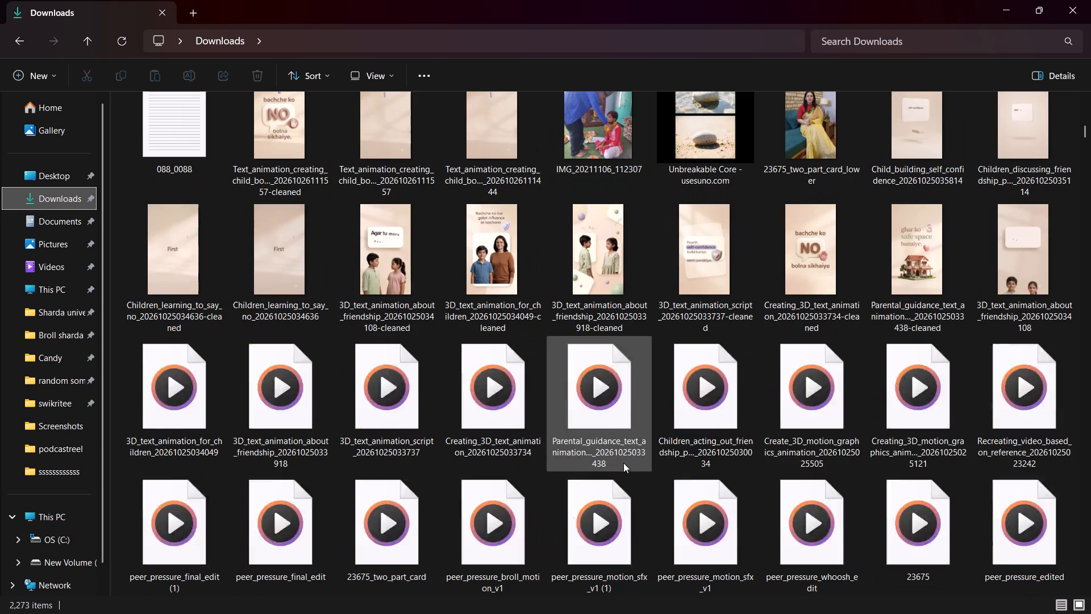
pyautogui.scroll(-1, 621, 460)
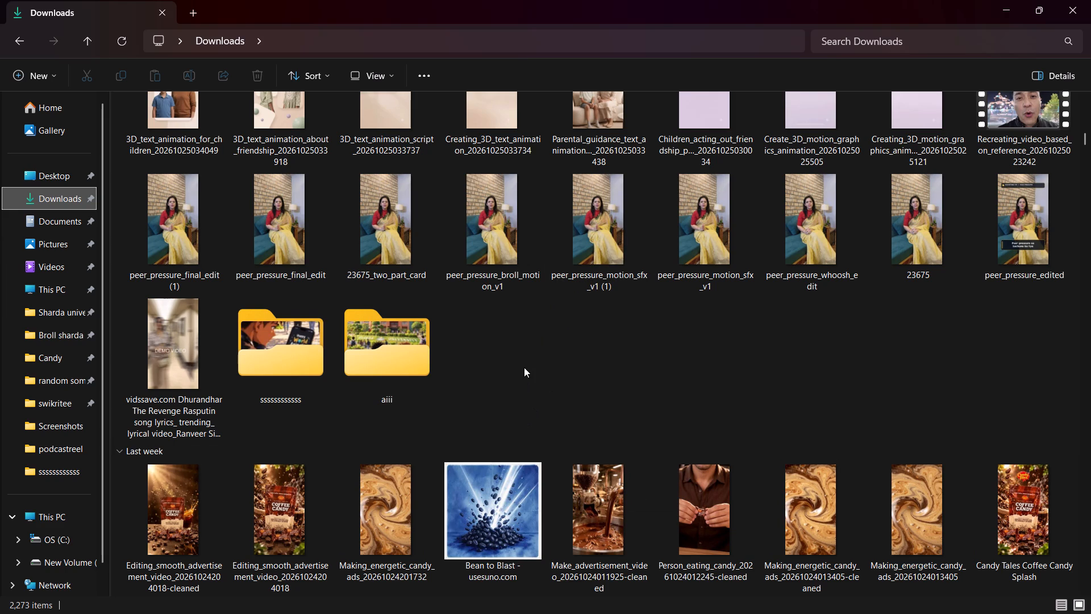
pyautogui.scroll(-5, 524, 367)
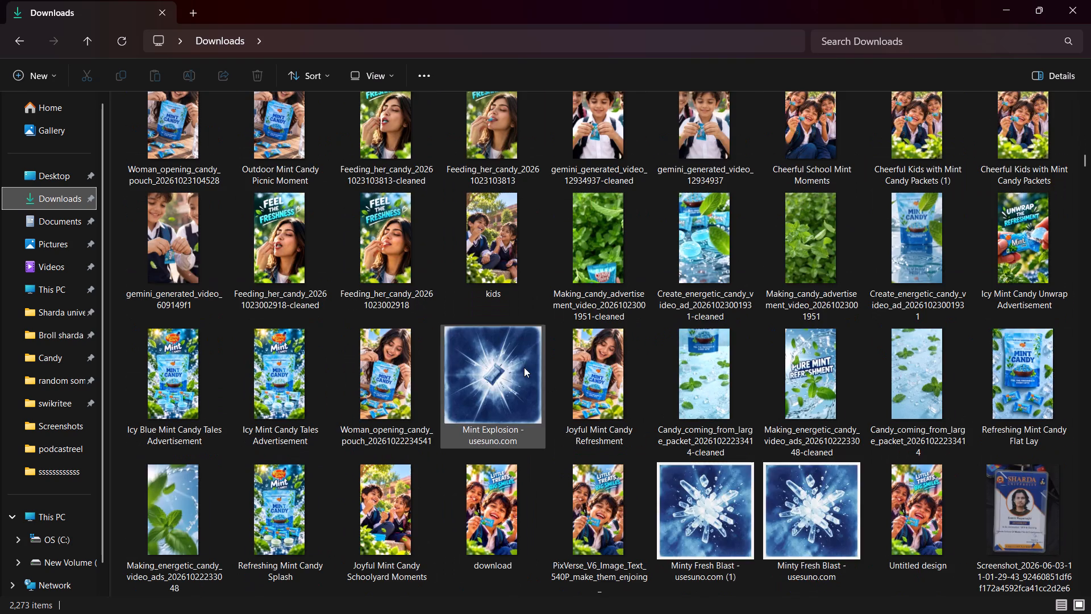
pyautogui.scroll(-3, 524, 367)
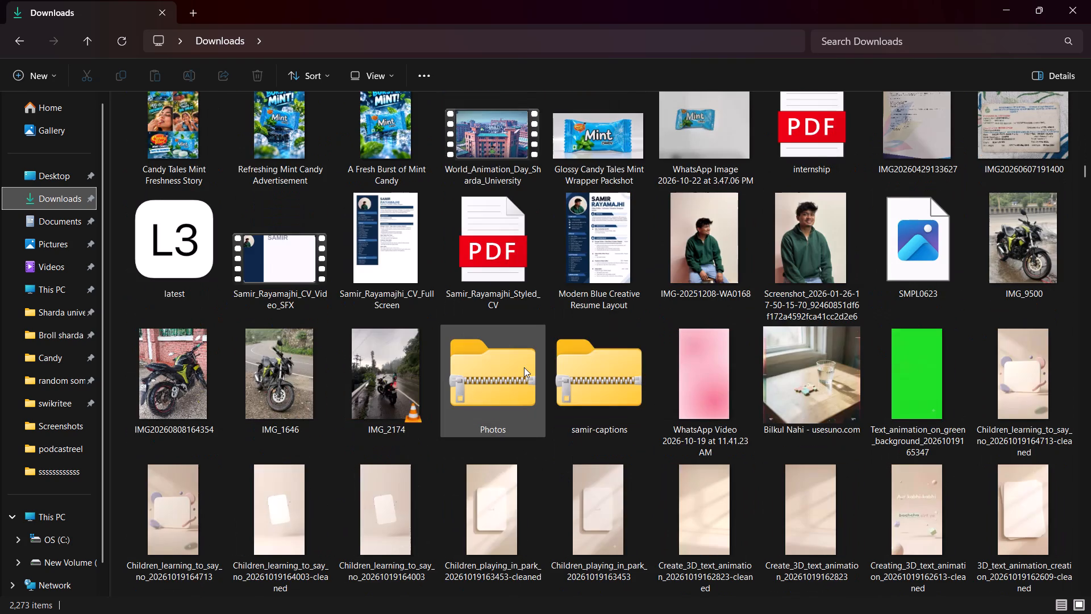
pyautogui.scroll(-5, 524, 367)
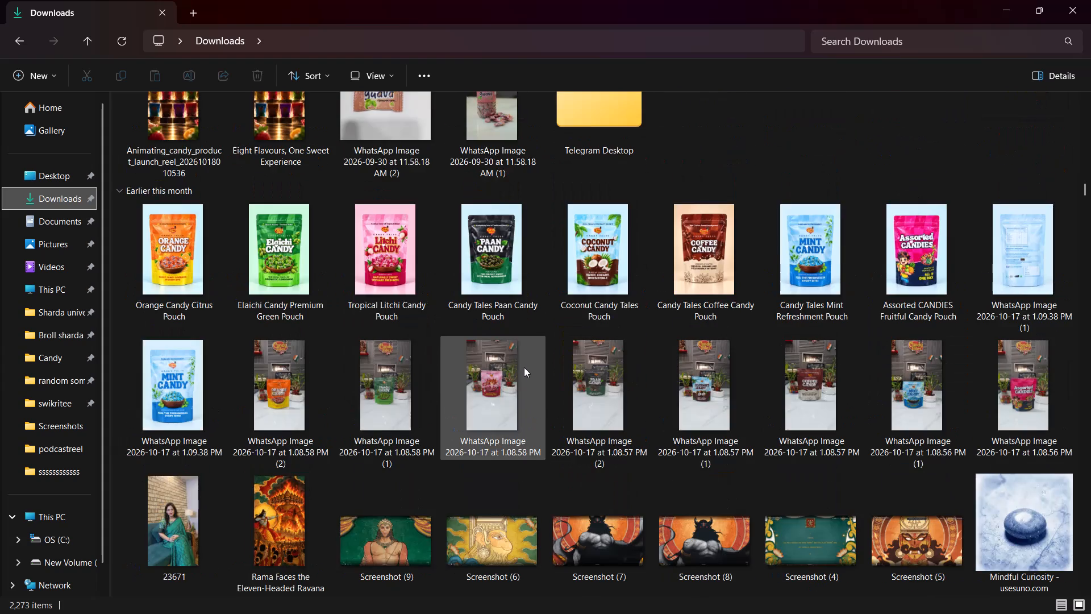
pyautogui.scroll(1, 524, 367)
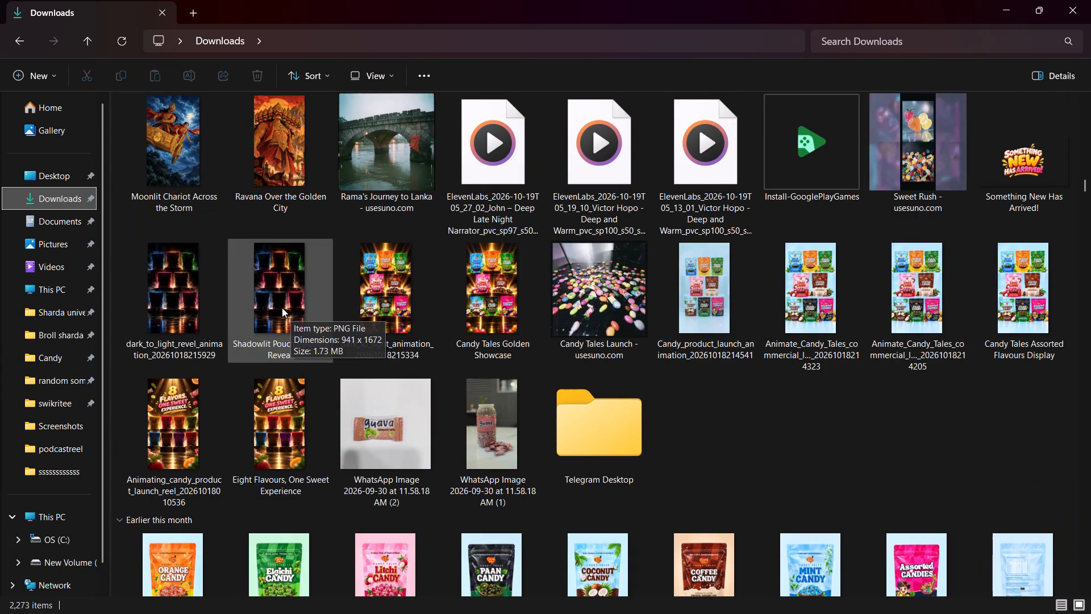
pyautogui.doubleClick(276, 305)
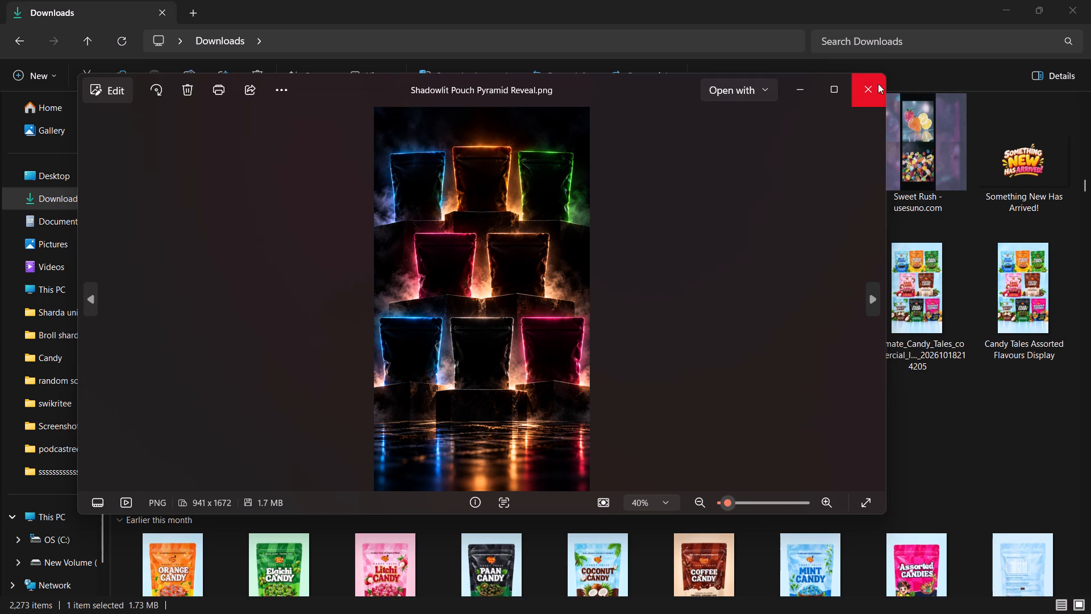
pyautogui.click(871, 87)
pyautogui.doubleClick(155, 306)
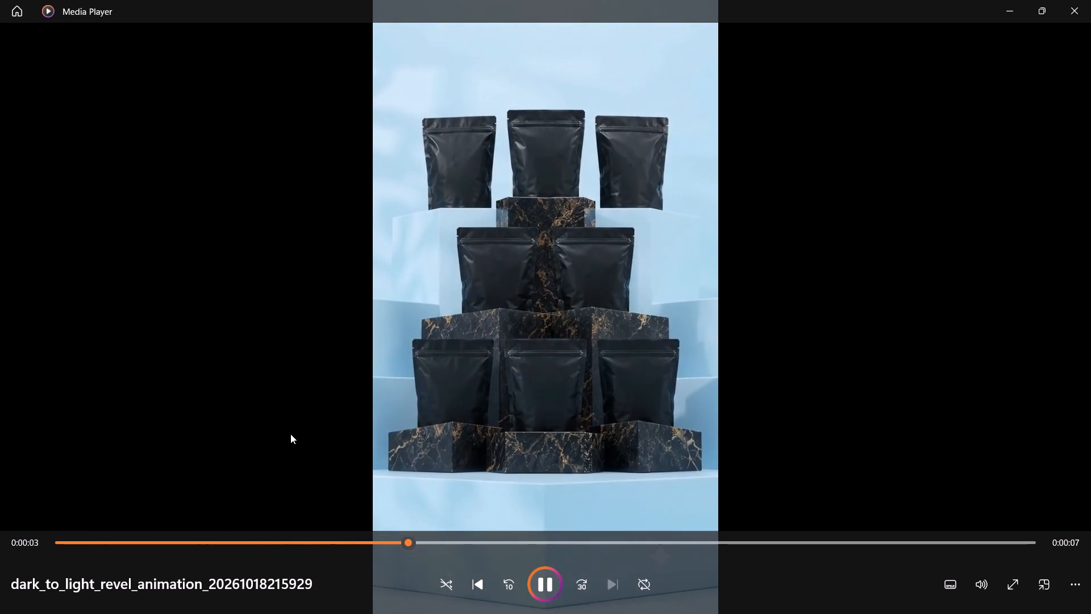
pyautogui.press('space')
pyautogui.press('space')
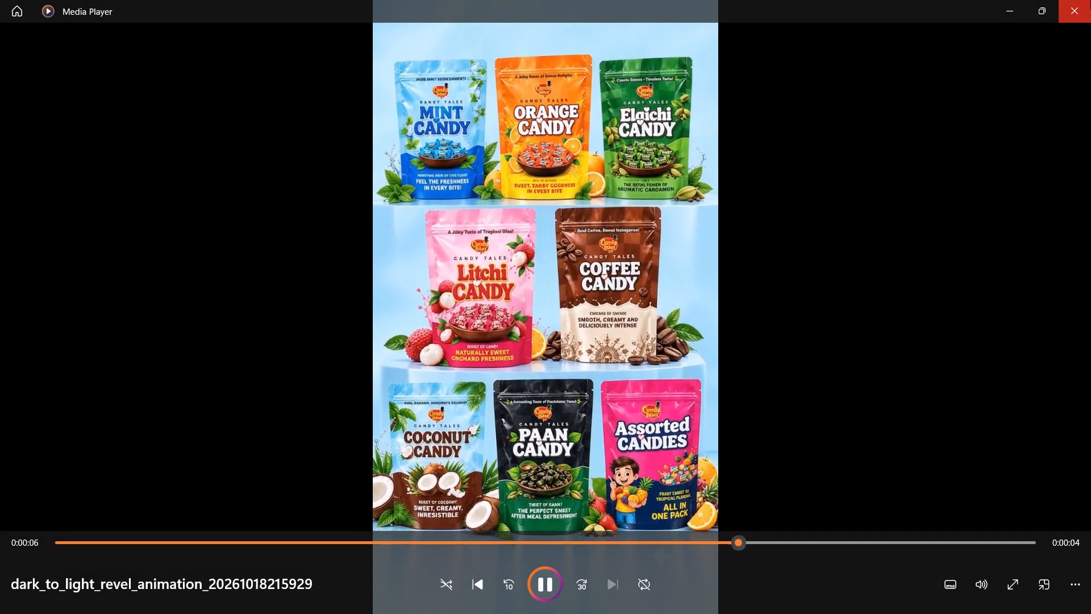
pyautogui.click(1090, 0)
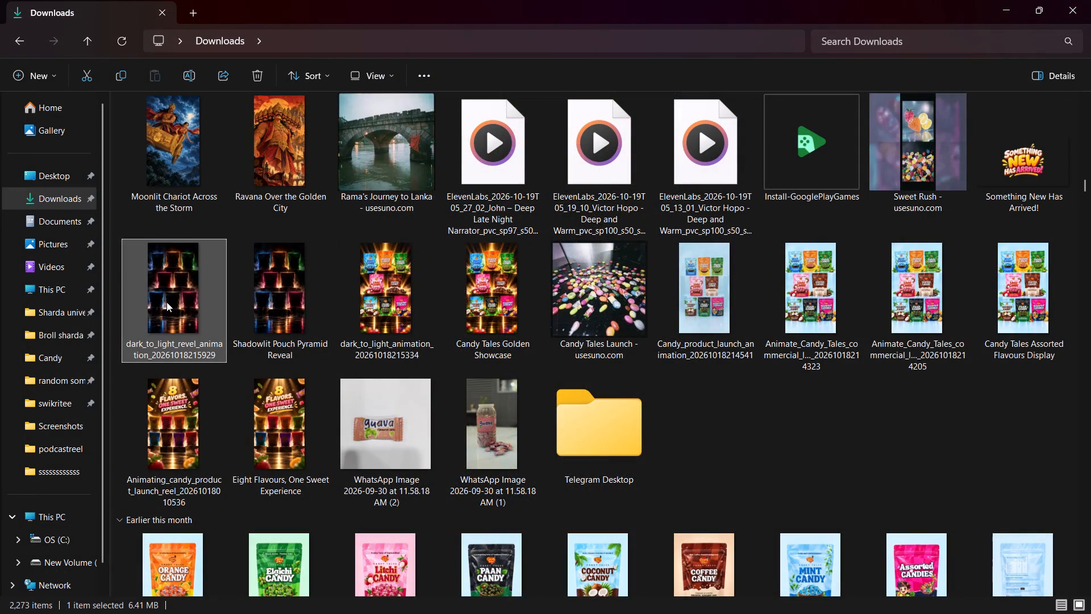
pyautogui.hotkey('ctrl', 'x')
pyautogui.click(50, 353)
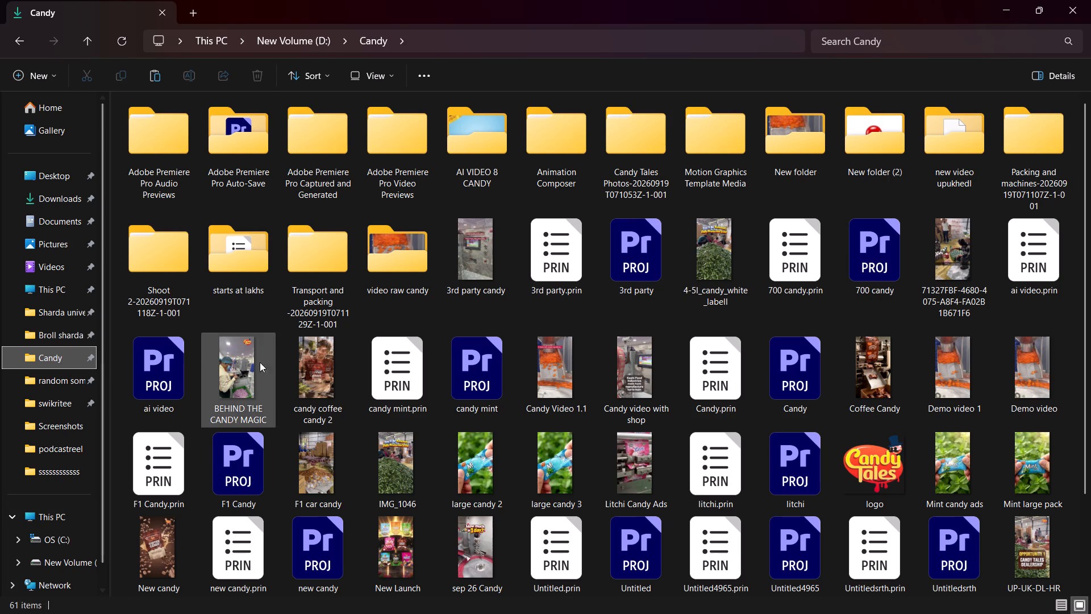
pyautogui.doubleClick(155, 158)
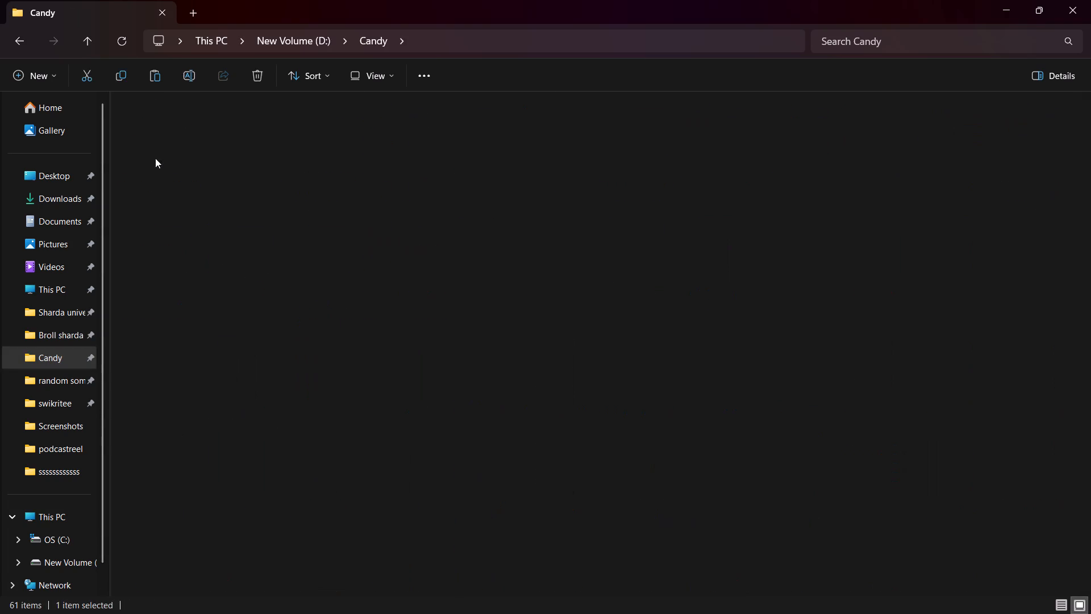
pyautogui.hotkey('ctrl', 'v')
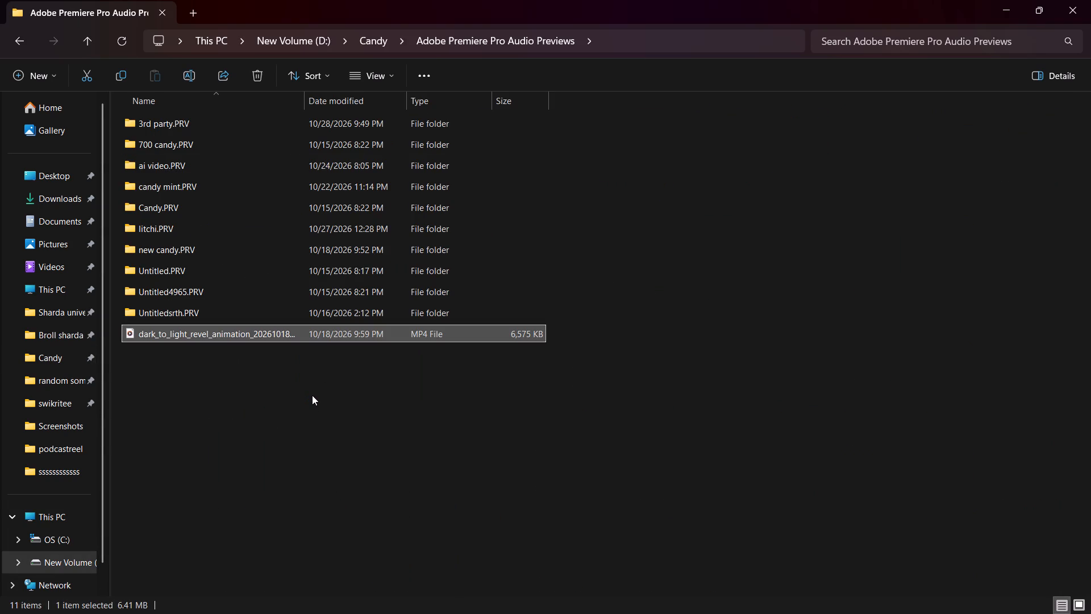
# Copy the folder path D:\Candy\Adobe Premiere Pro Audio Previews.
pyautogui.click(632, 34)
pyautogui.hotkey('ctrl', 'c')
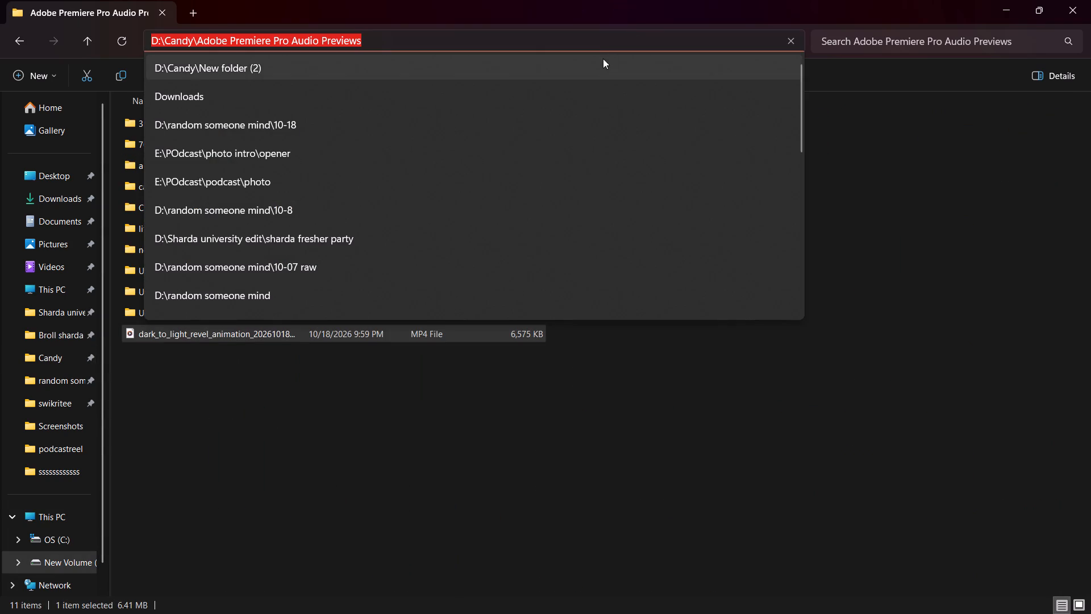
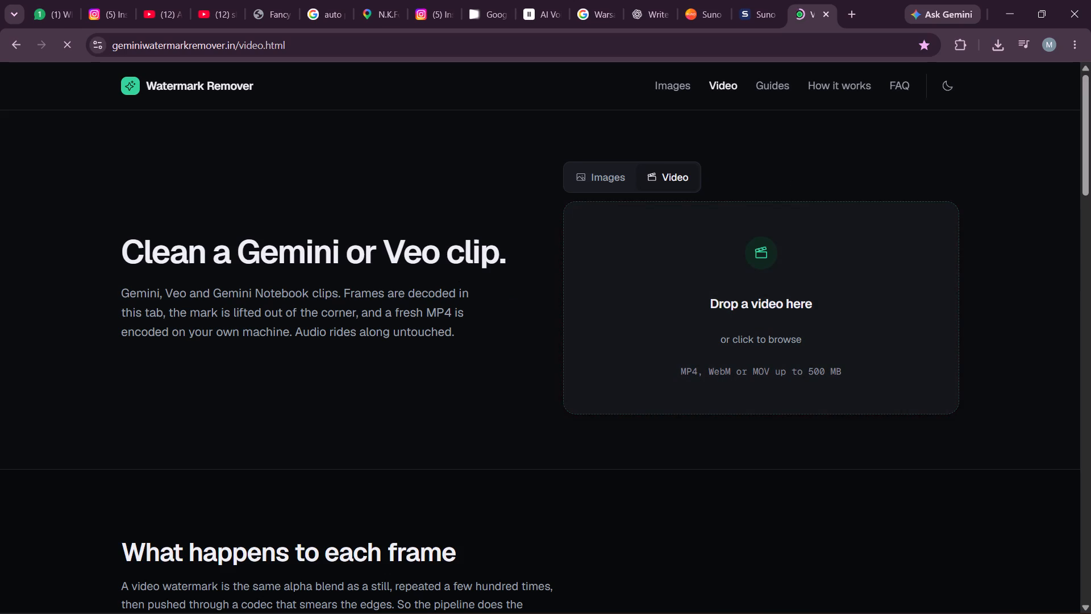
pyautogui.click(684, 341)
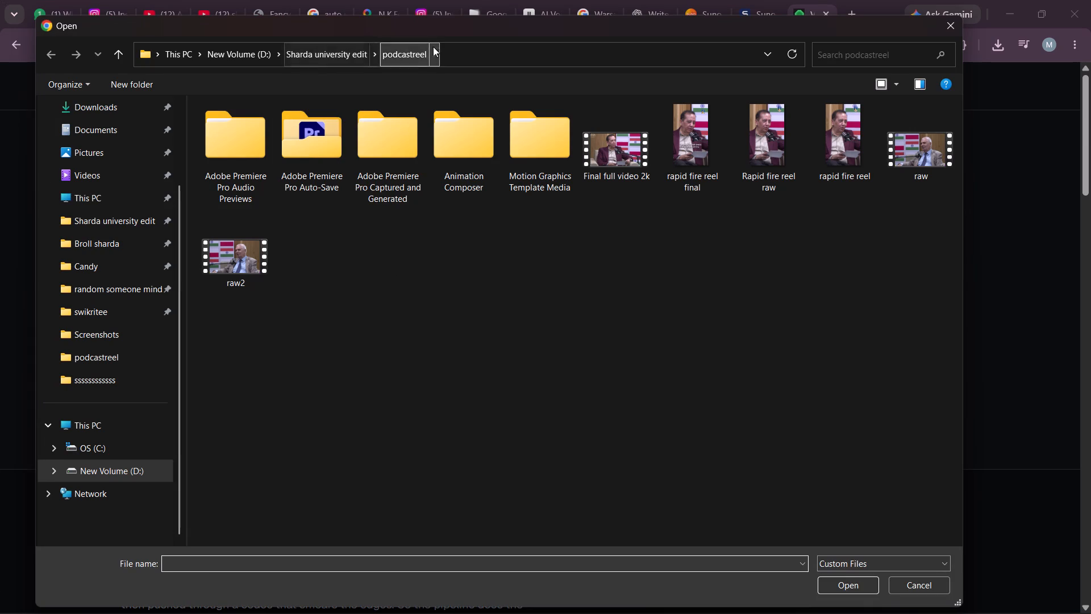
pyautogui.click(457, 52)
pyautogui.hotkey('ctrl', 'v')
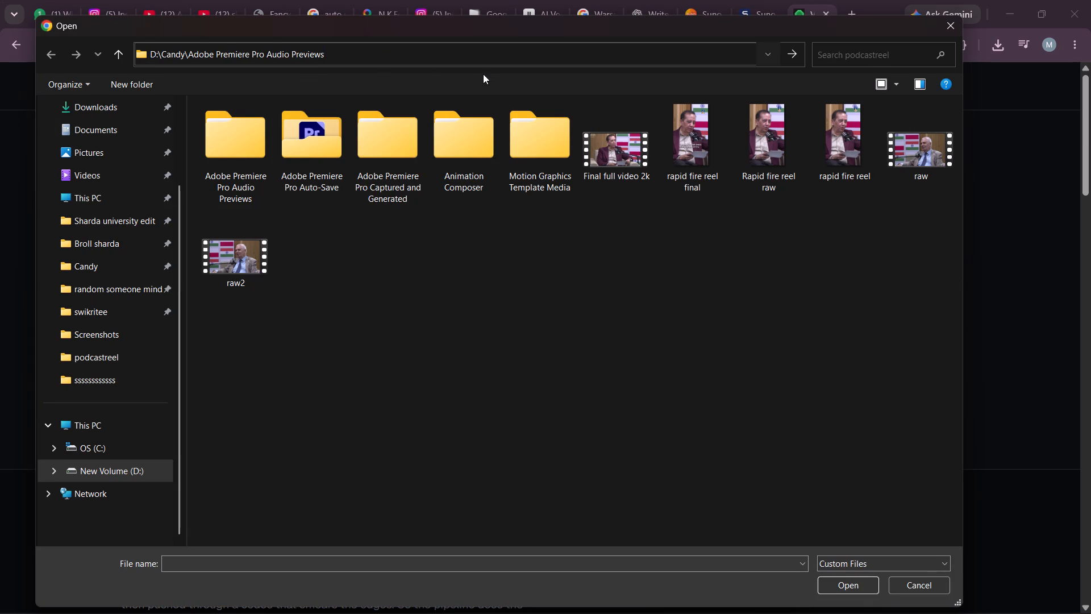
pyautogui.press('Return')
pyautogui.doubleClick(378, 341)
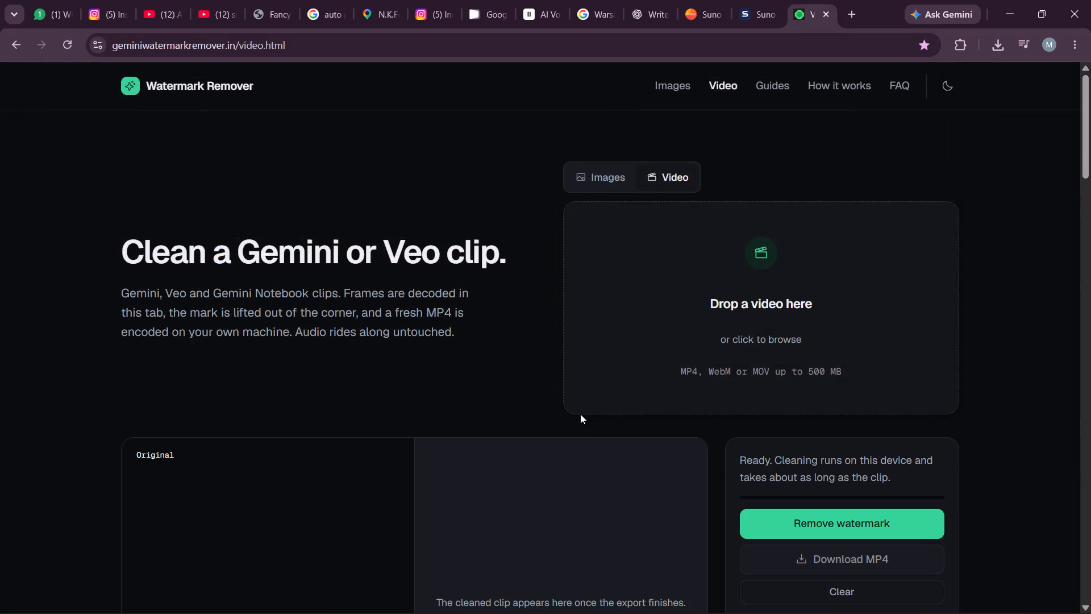
# Run the watermark removal on the loaded pouch reveal clip and check its progress.
pyautogui.scroll(-4, 516, 489)
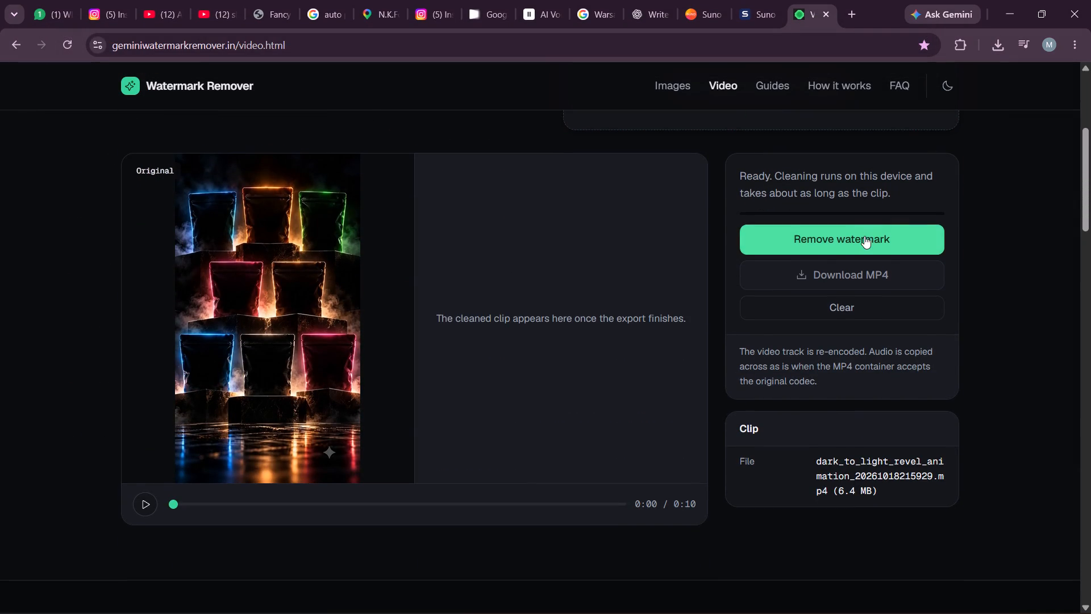
pyautogui.click(864, 236)
pyautogui.scroll(4, 713, 328)
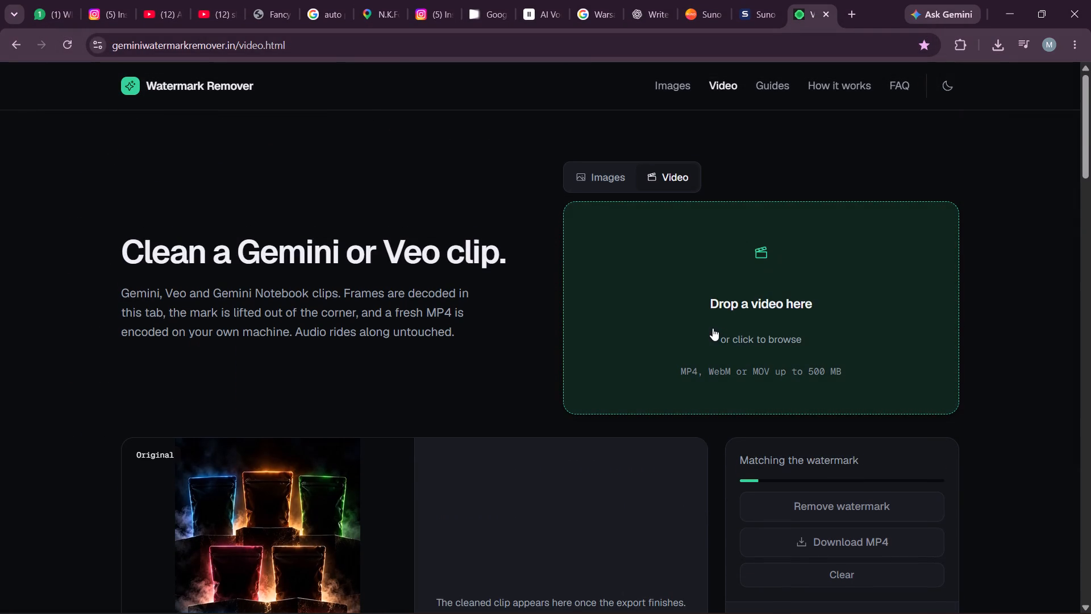
pyautogui.scroll(-1, 713, 328)
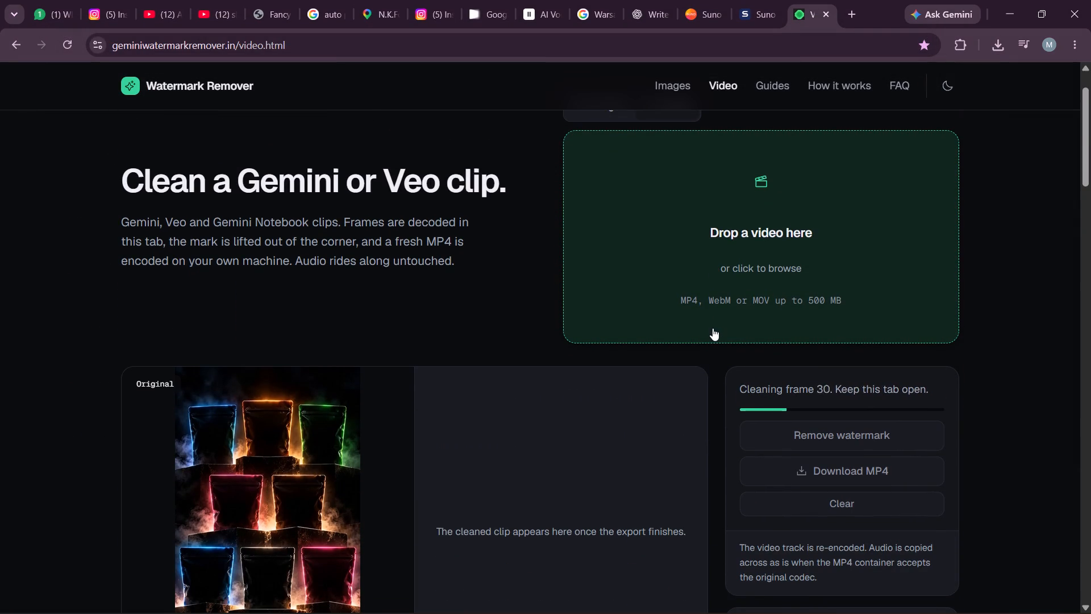
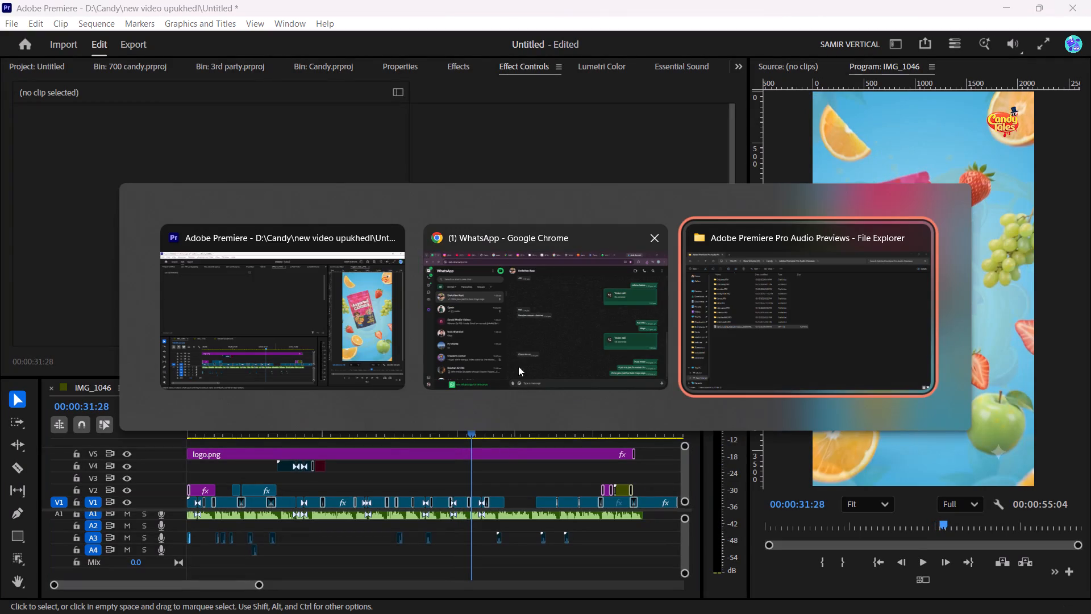
pyautogui.click(776, 310)
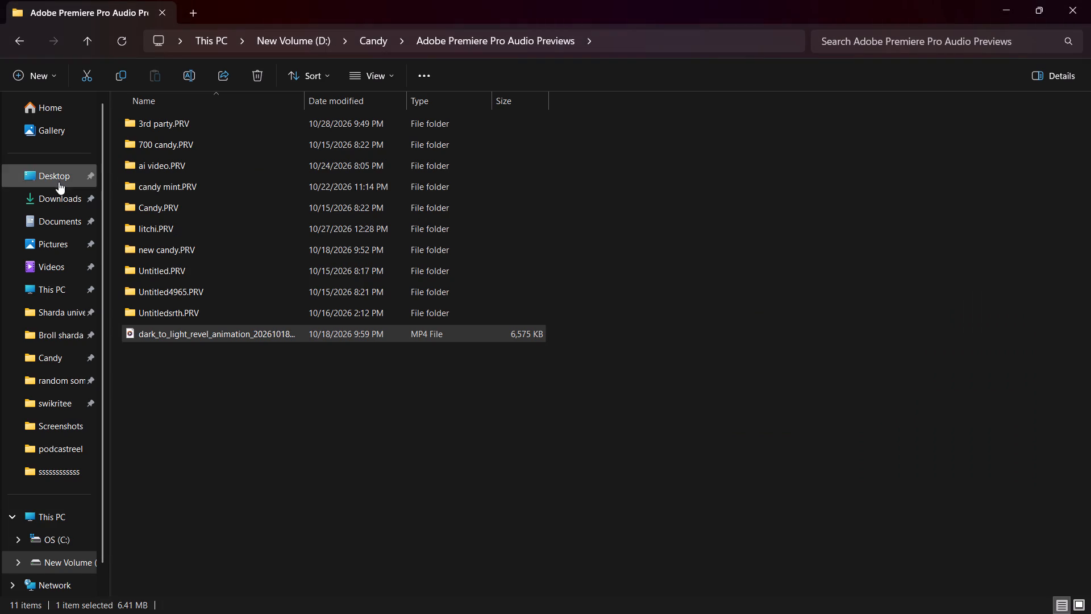
pyautogui.click(52, 192)
pyautogui.moveTo(181, 170); pyautogui.dragTo(367, 338)
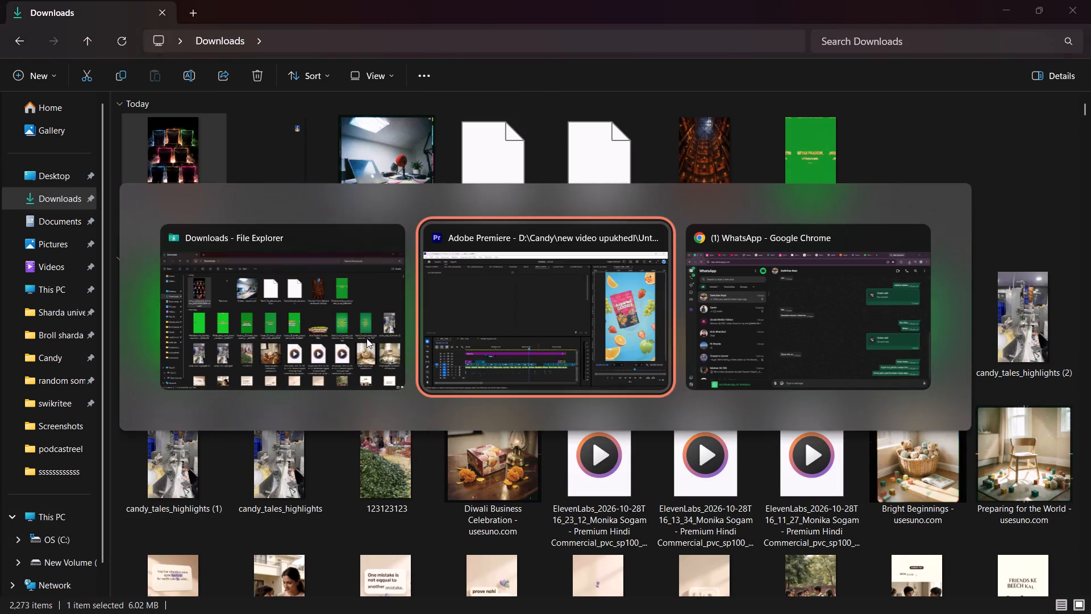
pyautogui.moveTo(367, 338); pyautogui.dragTo(443, 475)
# Scale the cleaned pouch reveal clip on V3 to 300 so that it fills the vertical frame.
pyautogui.keyDown('alt'); pyautogui.scroll(10, 505, 482); pyautogui.keyUp('alt')
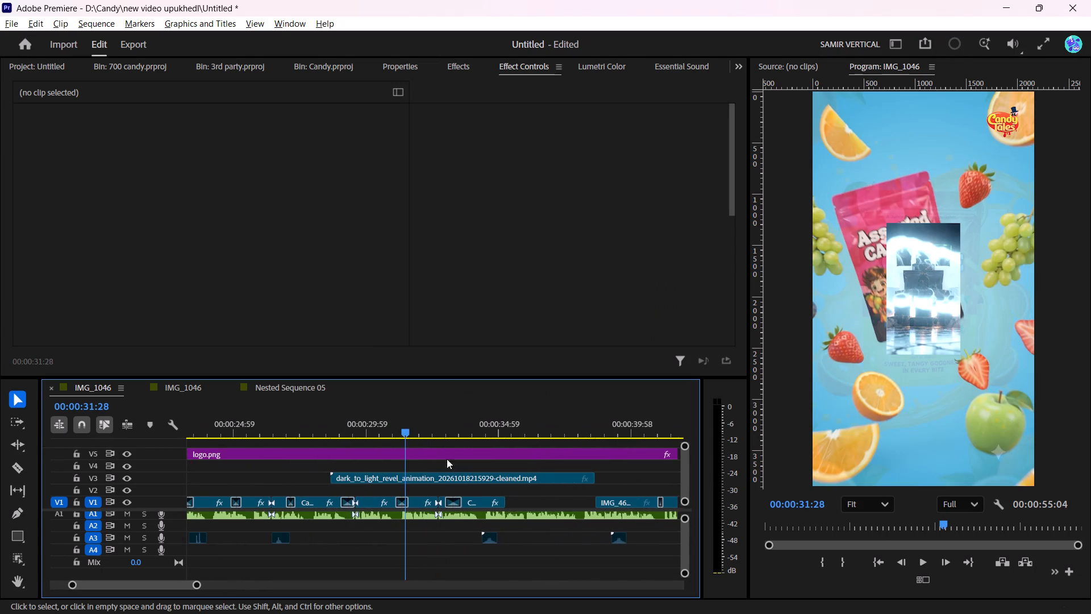
pyautogui.moveTo(338, 427); pyautogui.dragTo(347, 434)
pyautogui.click(374, 476)
pyautogui.moveTo(214, 173); pyautogui.dragTo(224, 176)
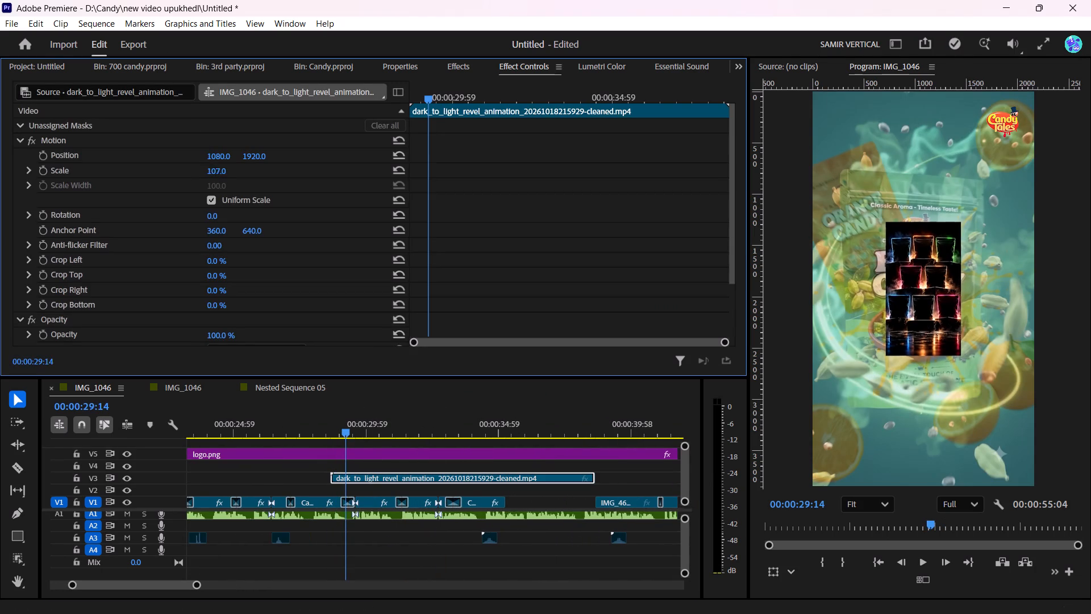
pyautogui.moveTo(224, 176); pyautogui.dragTo(365, 206)
# Cut out the section of the reveal clip between 00:00:30:50 and 00:00:34:37 and close the gap.
pyautogui.press('space')
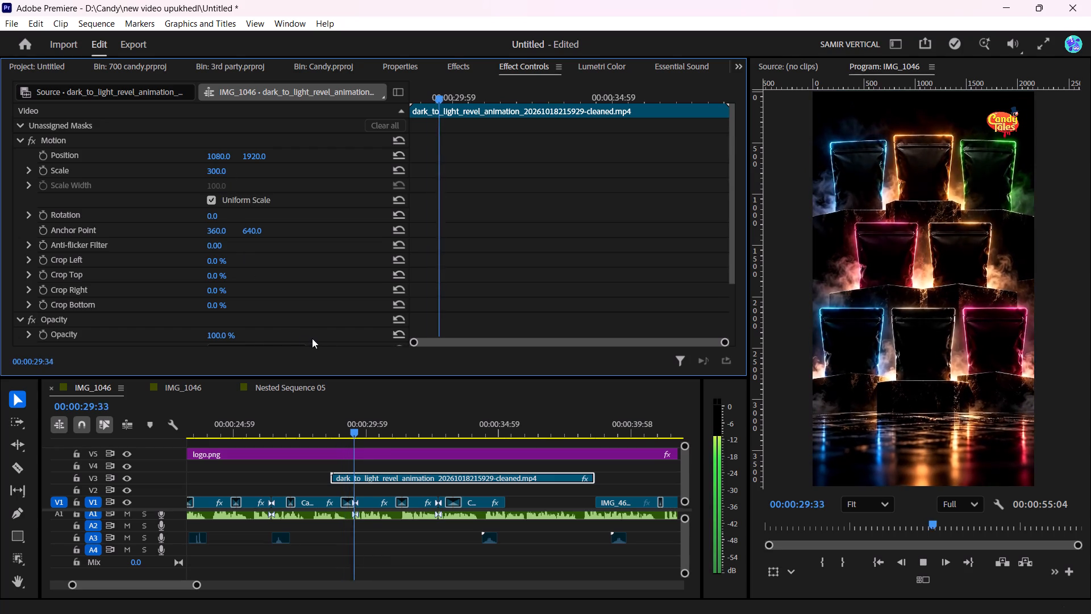
pyautogui.press('space')
pyautogui.click(388, 432)
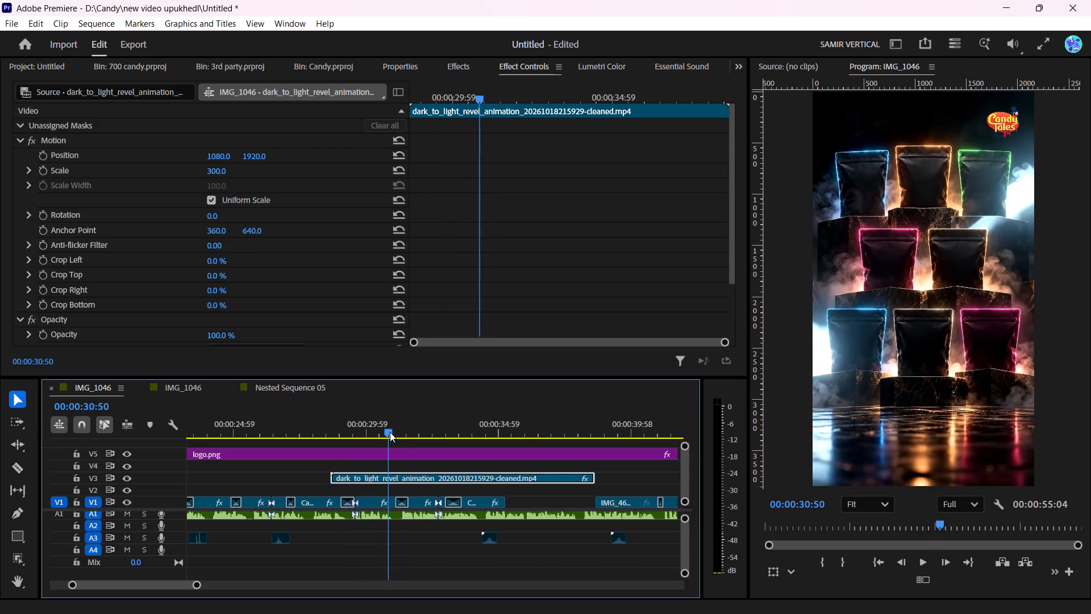
pyautogui.press('2')
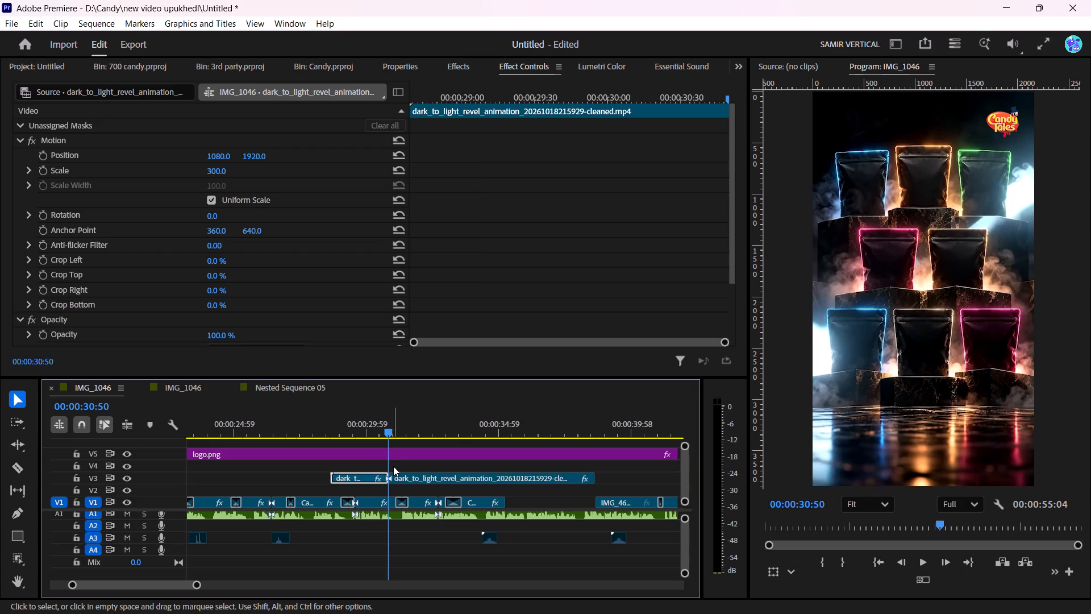
pyautogui.moveTo(389, 435); pyautogui.dragTo(429, 438)
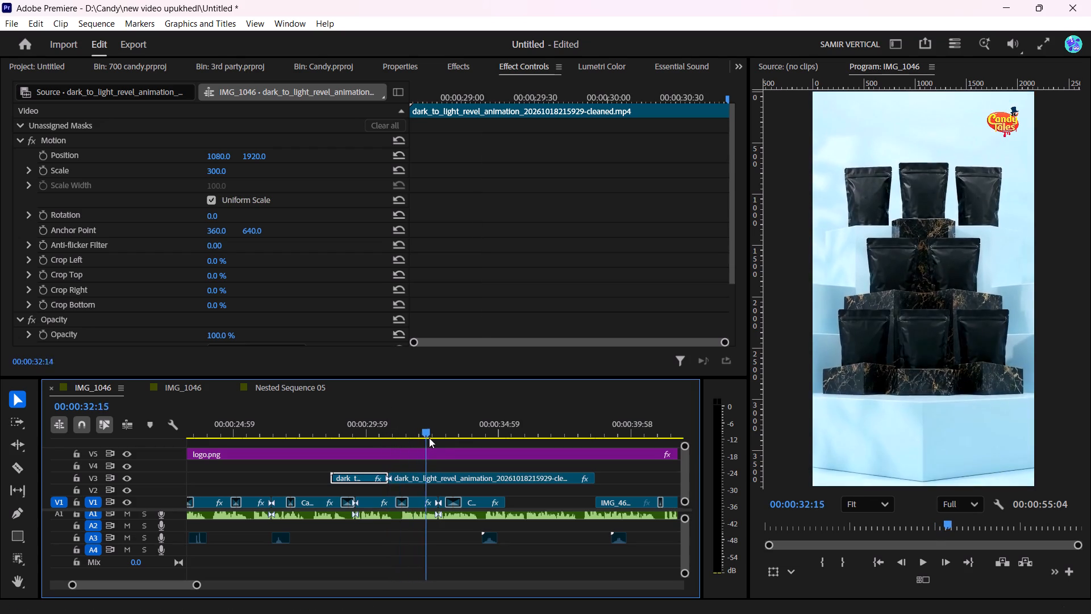
pyautogui.moveTo(429, 438); pyautogui.dragTo(482, 438)
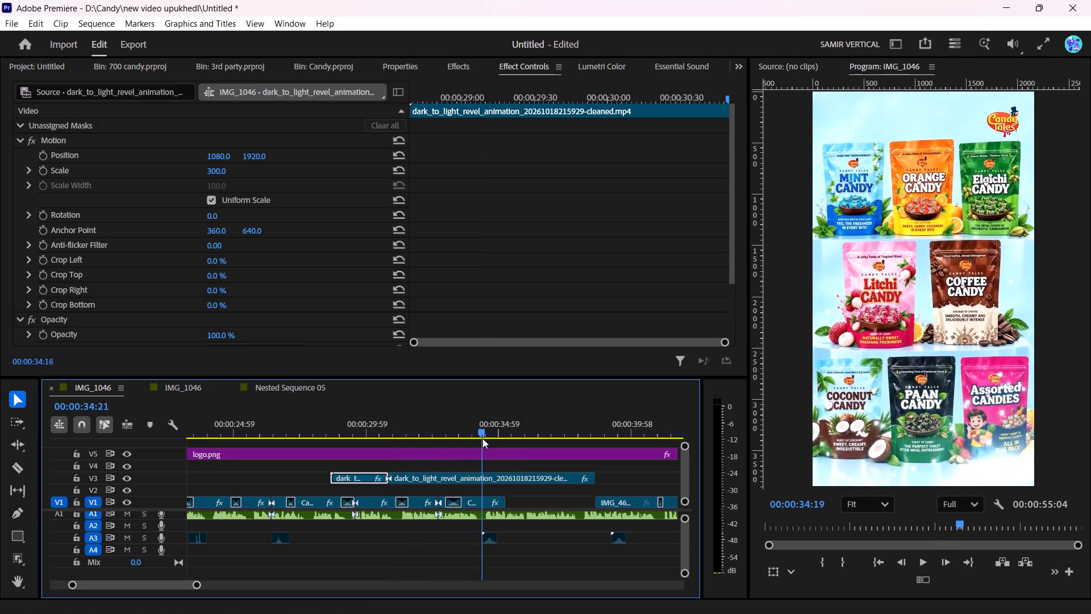
pyautogui.moveTo(482, 438); pyautogui.dragTo(490, 439)
pyautogui.click(494, 476)
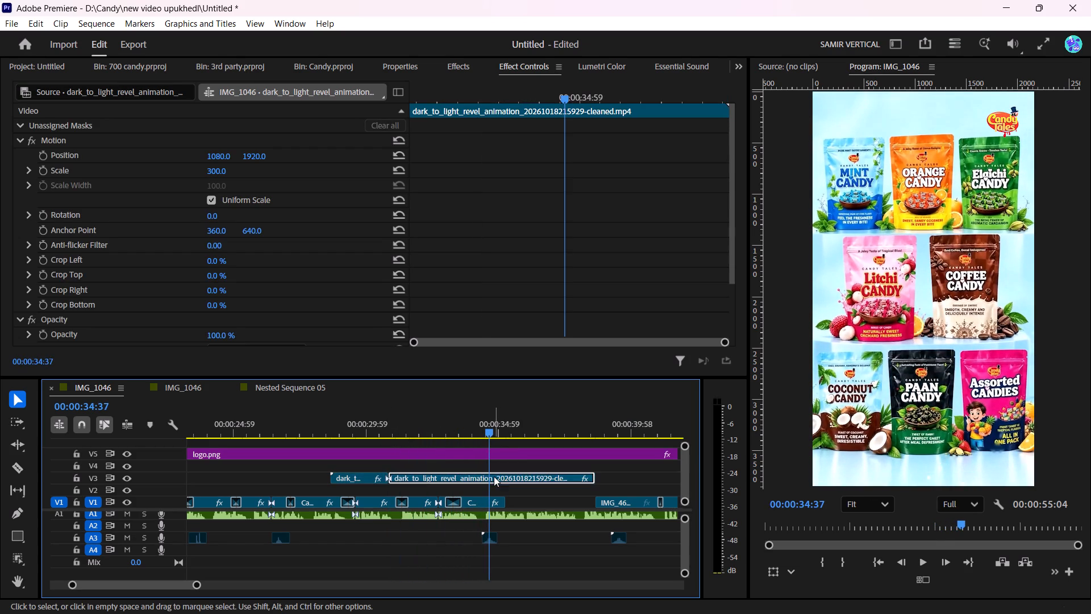
pyautogui.press('2')
pyautogui.press('BackSpace')
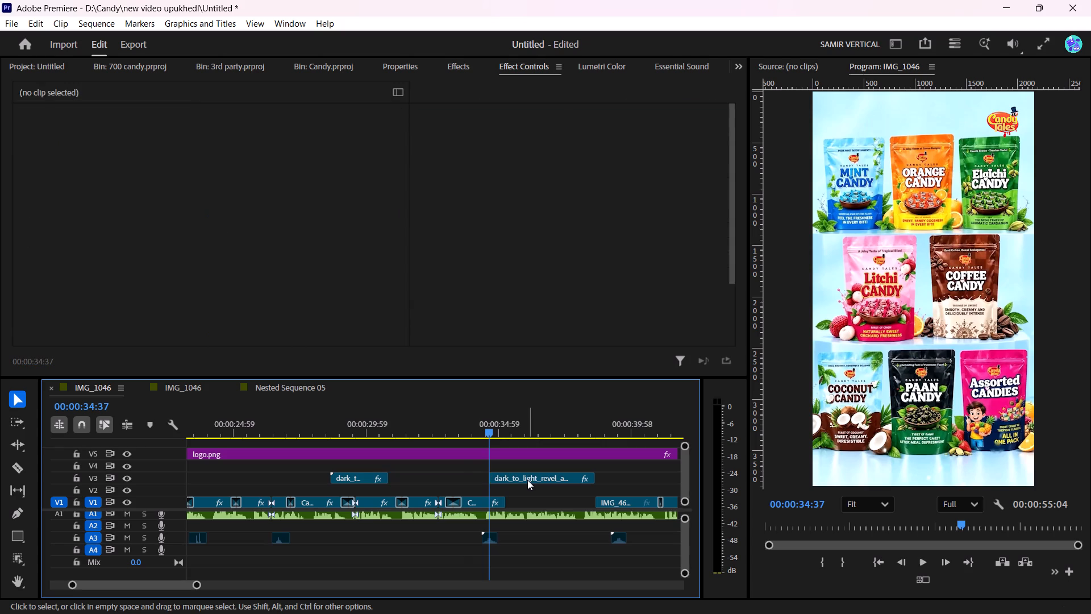
pyautogui.moveTo(527, 480); pyautogui.dragTo(427, 478)
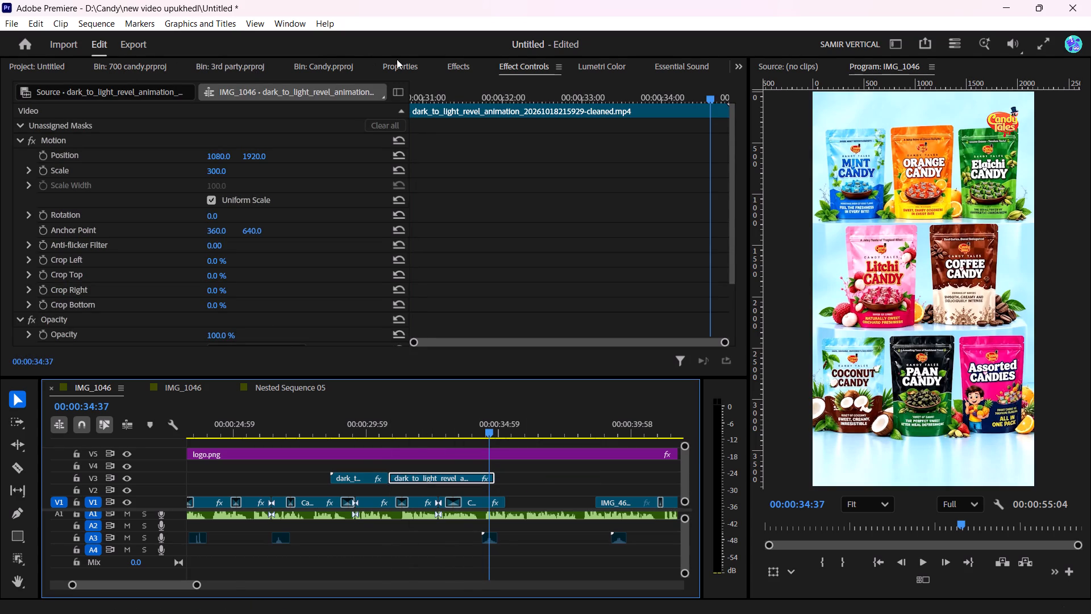
# Apply the Light Sweep video transition at the cut between the dark and bright reveal clips and preview it.
pyautogui.click(457, 66)
pyautogui.click(15, 201)
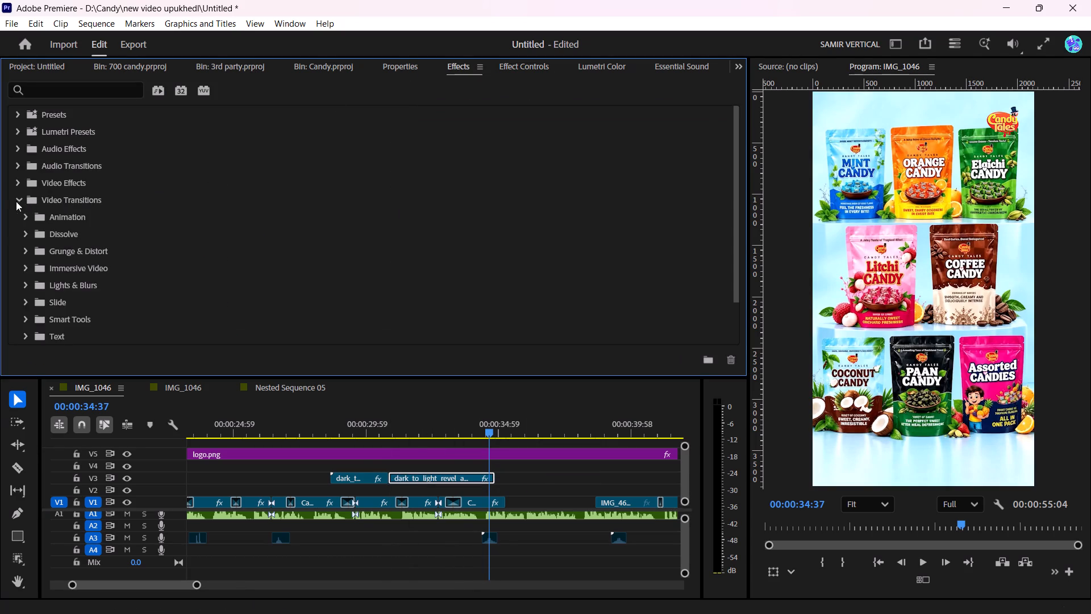
pyautogui.scroll(-3, 61, 251)
pyautogui.click(24, 243)
pyautogui.scroll(-5, 48, 271)
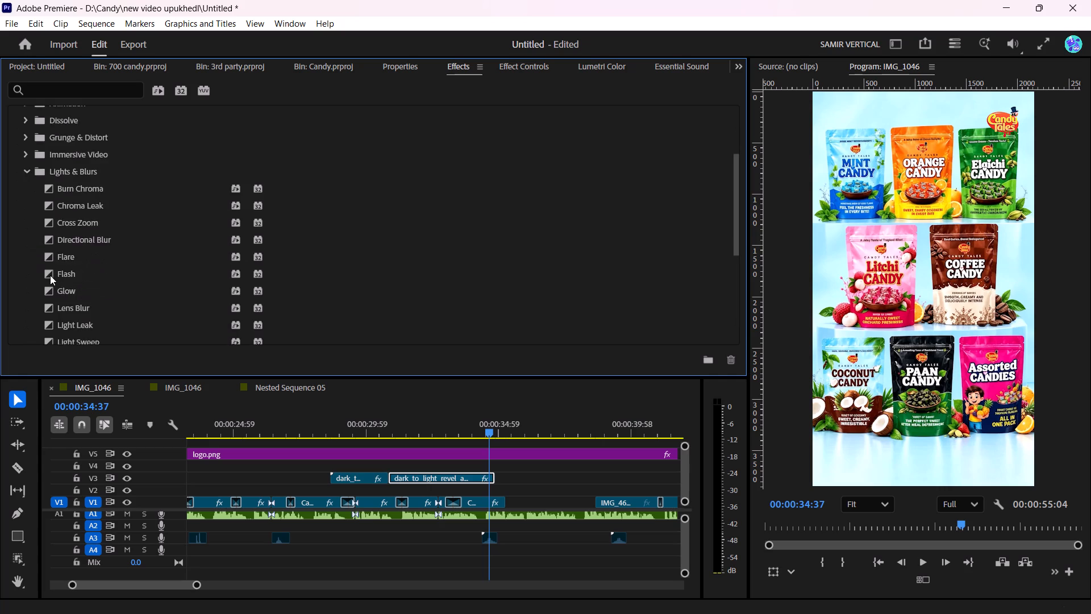
pyautogui.scroll(-6, 50, 277)
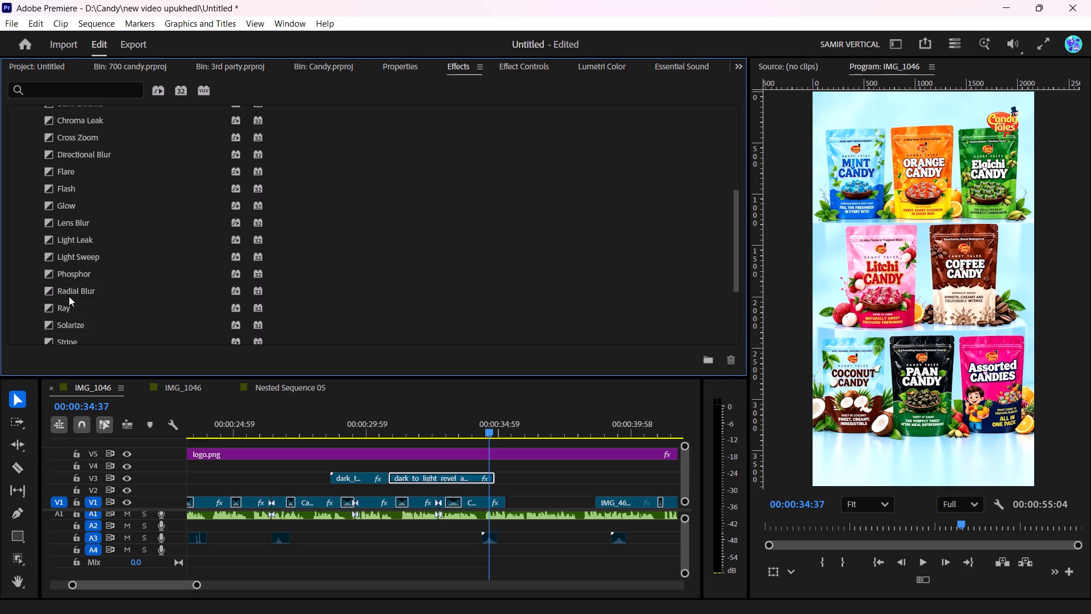
pyautogui.moveTo(64, 256); pyautogui.dragTo(391, 479)
pyautogui.click(376, 428)
pyautogui.press('space')
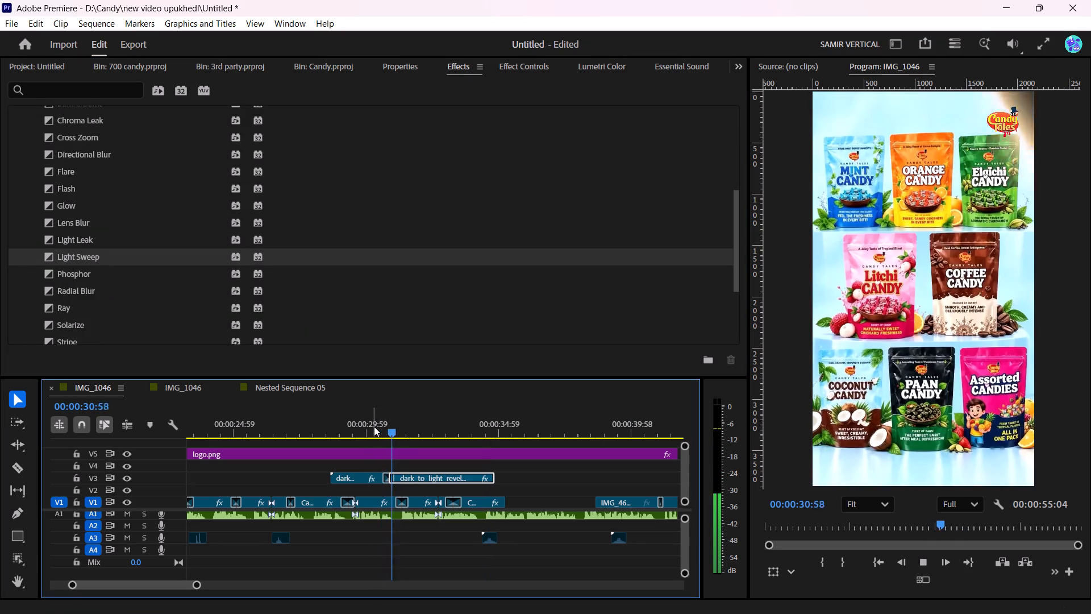
pyautogui.press('space')
# Lengthen the Light Sweep transition between the two reveal clips and play it back.
pyautogui.keyDown('alt'); pyautogui.scroll(9, 420, 479); pyautogui.keyUp('alt')
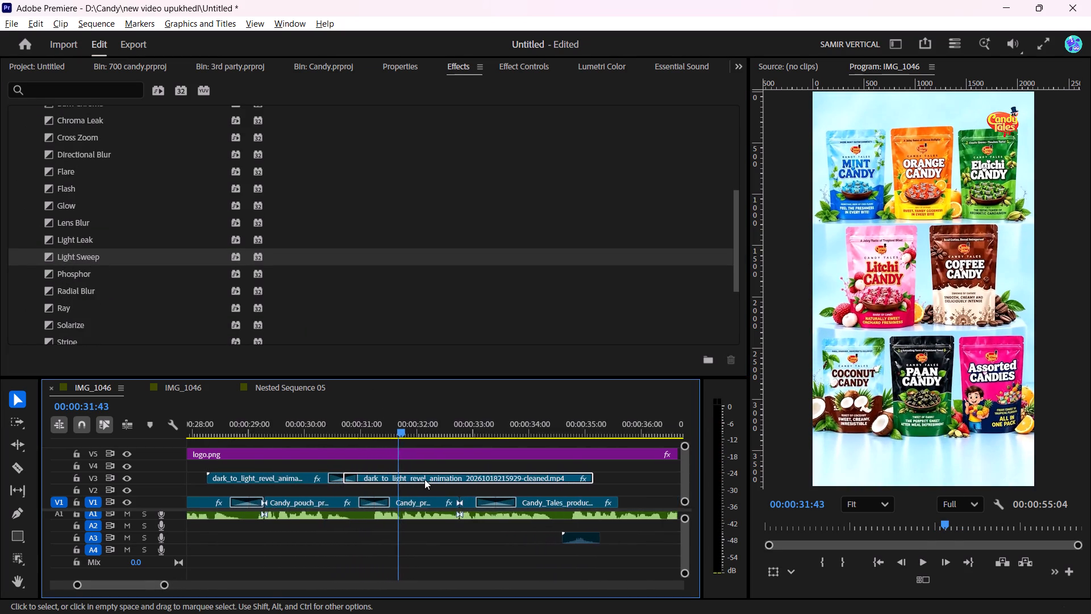
pyautogui.moveTo(349, 478); pyautogui.dragTo(385, 479)
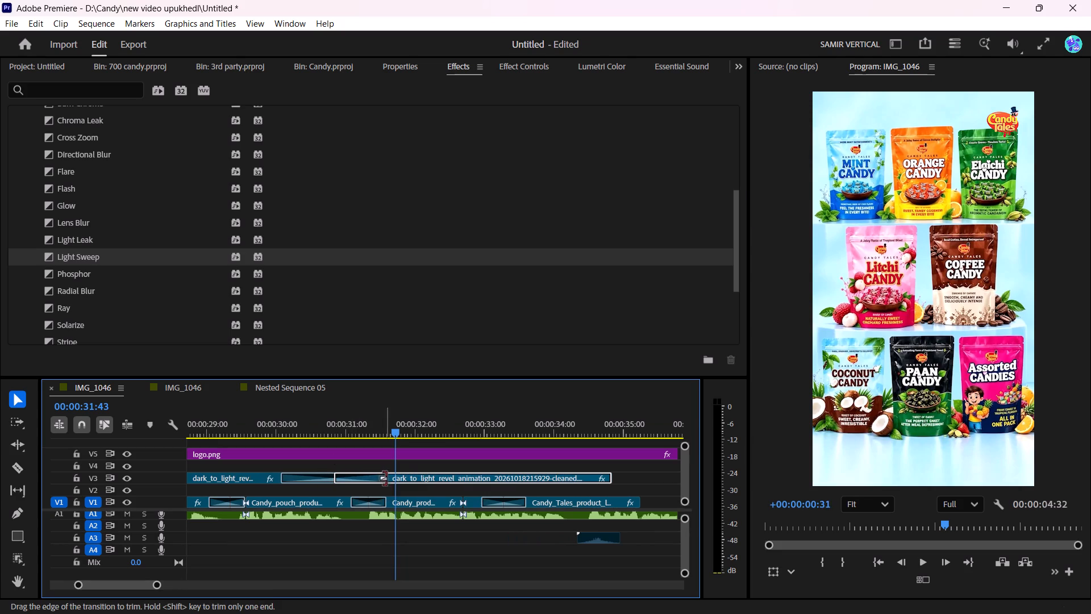
pyautogui.click(261, 414)
pyautogui.press('space')
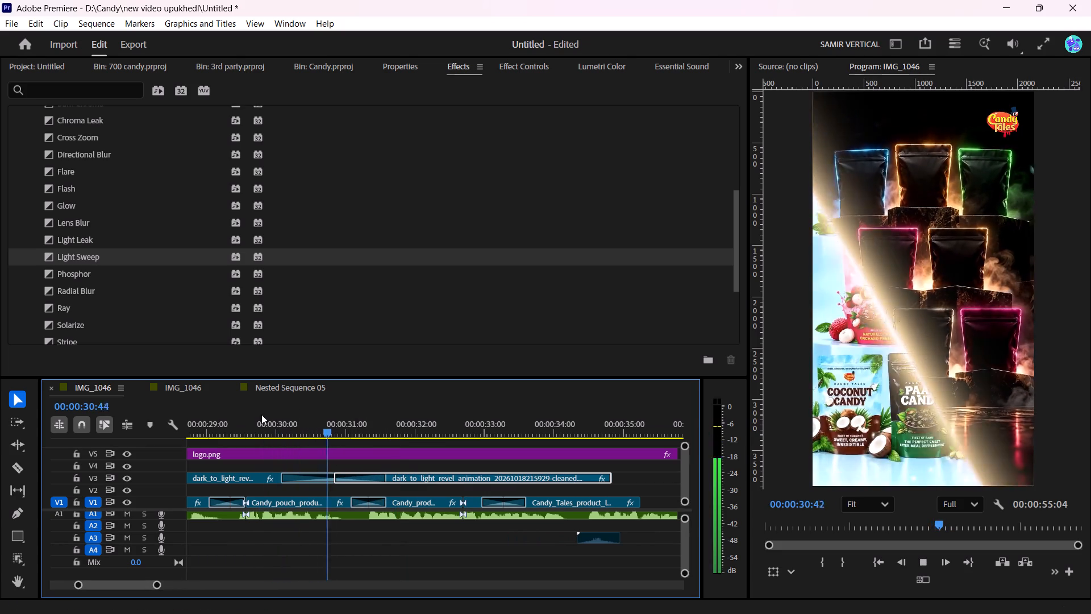
pyautogui.press('space')
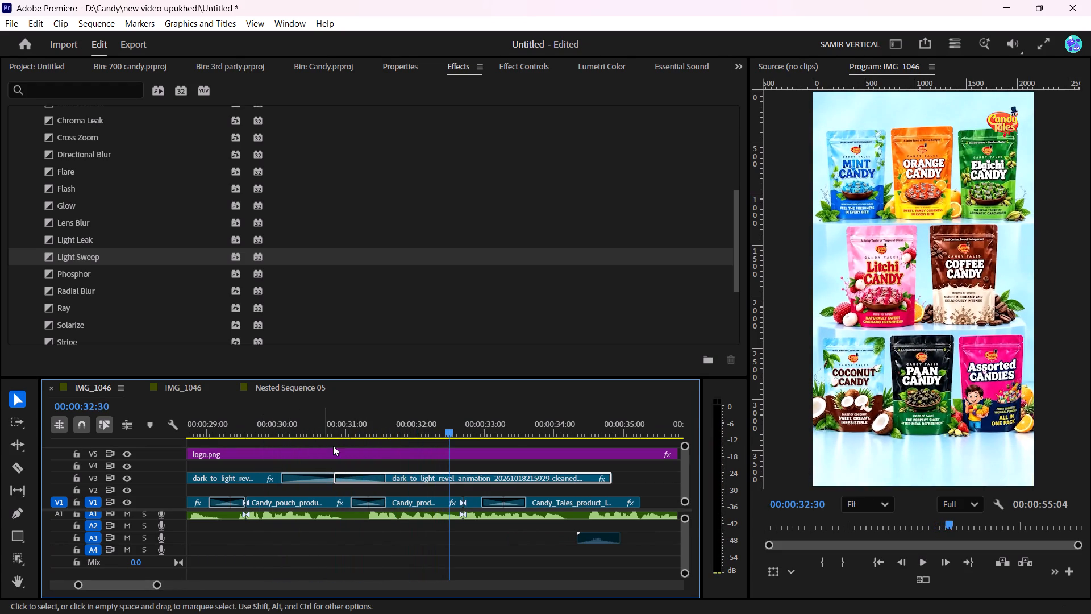
# Shorten the reveal sequence on V3 by trimming the dark clip's start and the bright clip's end.
pyautogui.keyDown('alt'); pyautogui.scroll(-9, 387, 470); pyautogui.keyUp('alt')
pyautogui.moveTo(314, 473); pyautogui.dragTo(319, 474)
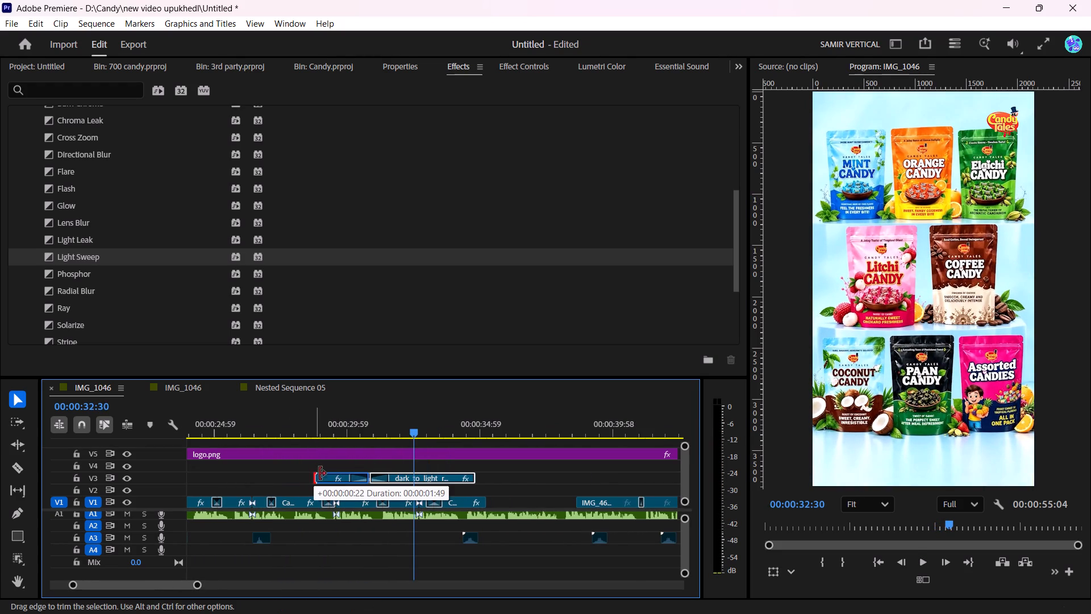
pyautogui.moveTo(319, 474); pyautogui.dragTo(328, 476)
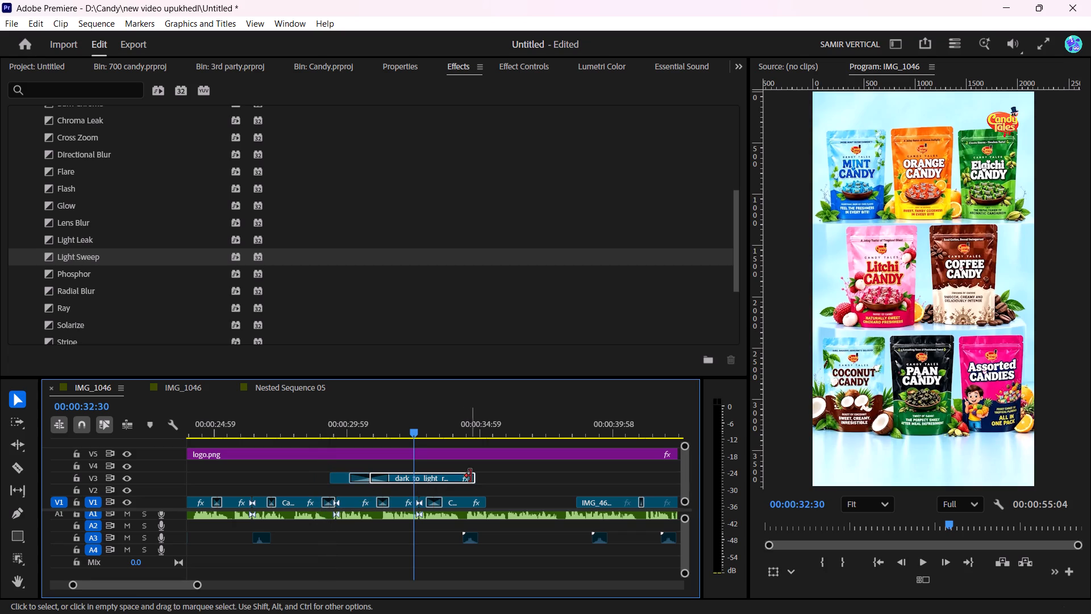
pyautogui.moveTo(472, 475); pyautogui.dragTo(431, 478)
# Move both reveal clips into the V1 gap before IMG_4690.MOV.mp4, trim the end to fit, and preview the result.
pyautogui.moveTo(323, 462); pyautogui.dragTo(417, 478)
pyautogui.moveTo(399, 476); pyautogui.dragTo(521, 489)
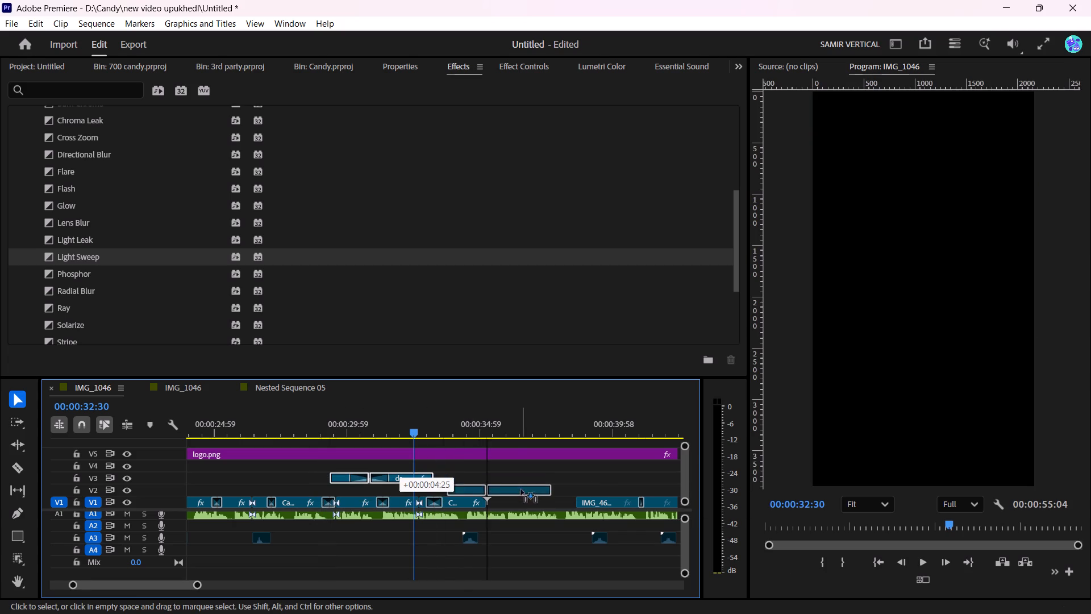
pyautogui.moveTo(521, 489); pyautogui.dragTo(557, 491)
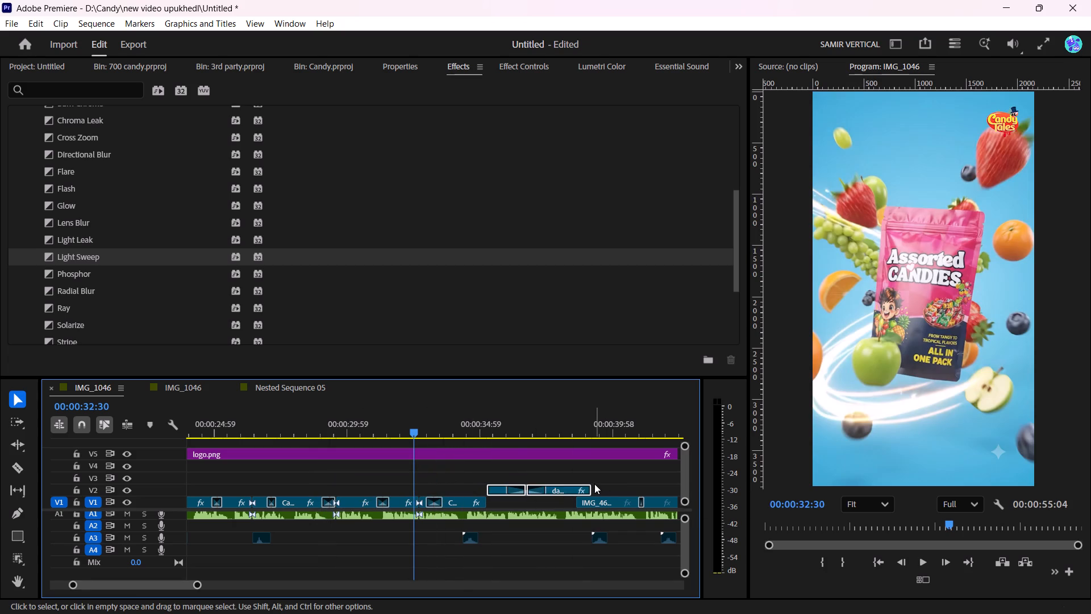
pyautogui.click(588, 476)
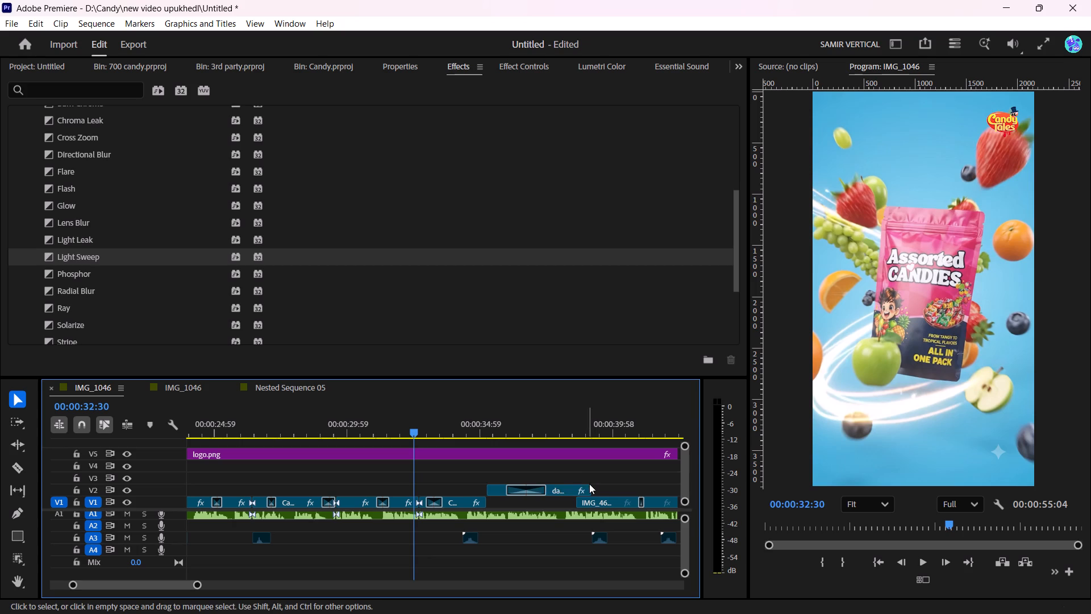
pyautogui.moveTo(589, 488); pyautogui.dragTo(577, 489)
pyautogui.moveTo(505, 470); pyautogui.dragTo(534, 480)
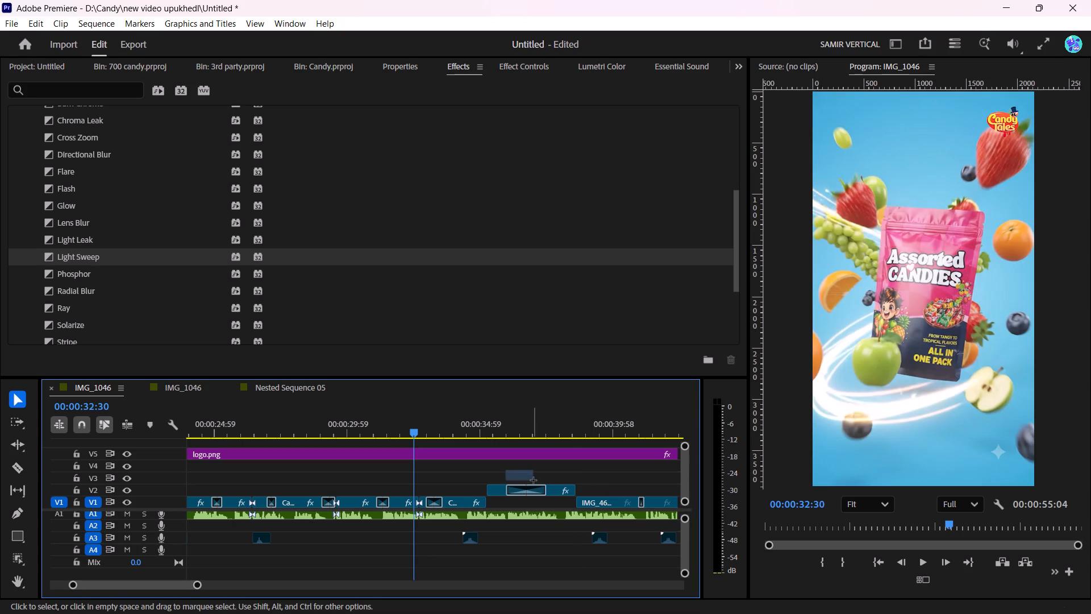
pyautogui.moveTo(534, 480); pyautogui.dragTo(539, 484)
pyautogui.moveTo(555, 488); pyautogui.dragTo(555, 494)
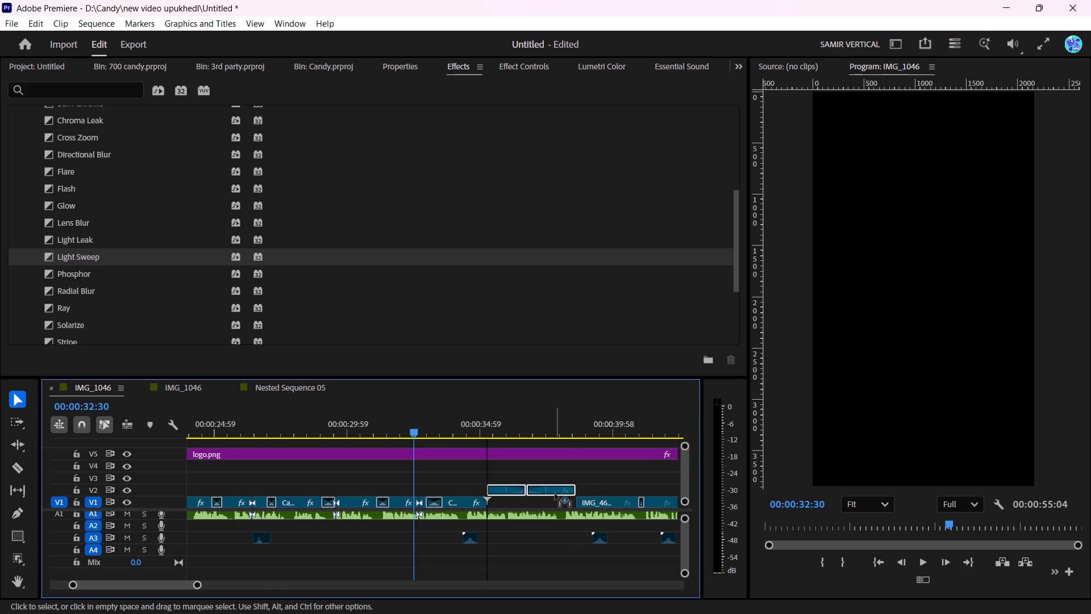
pyautogui.moveTo(555, 494); pyautogui.dragTo(556, 497)
pyautogui.press('space')
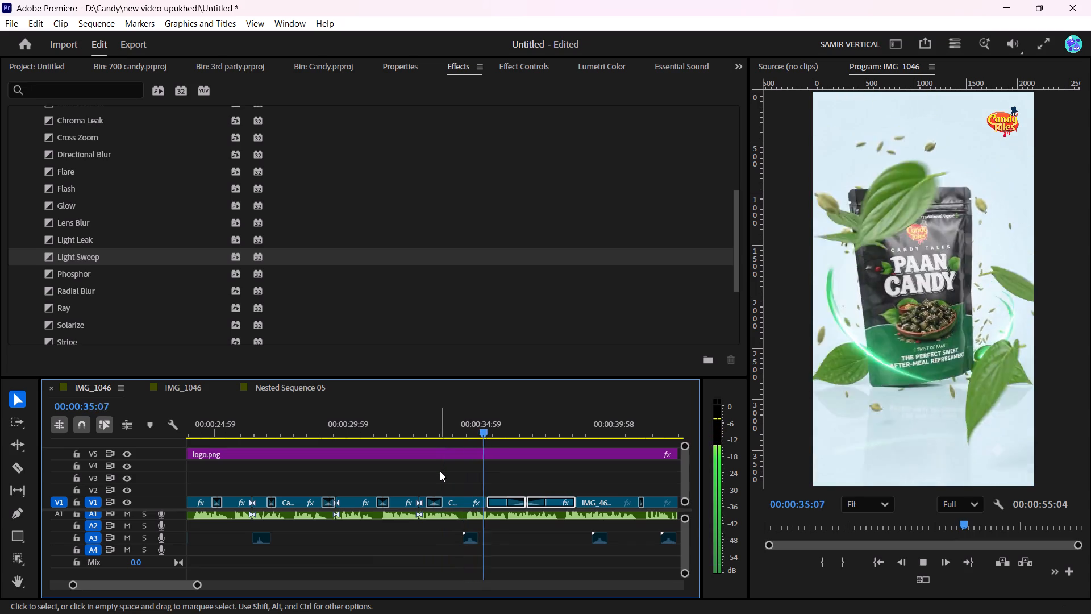
pyautogui.press('space')
# Add a transition on V1 between the Candy_Tales_product_launch clip and the dark reveal clip, and play the section.
pyautogui.keyDown('alt'); pyautogui.scroll(7, 485, 503); pyautogui.keyUp('alt')
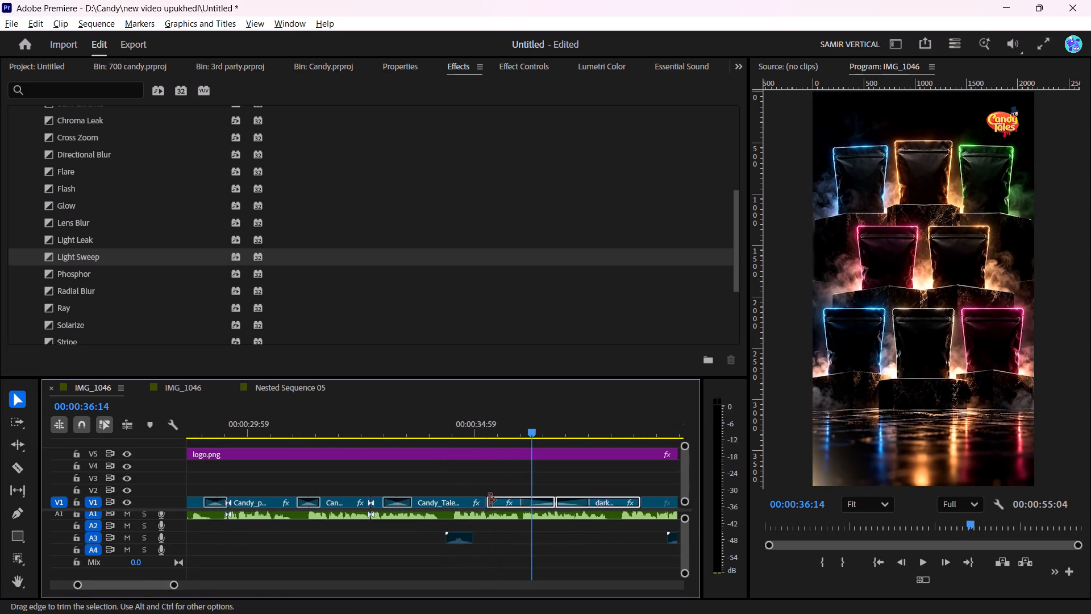
pyautogui.keyDown('alt'); pyautogui.scroll(7, 489, 500); pyautogui.keyUp('alt')
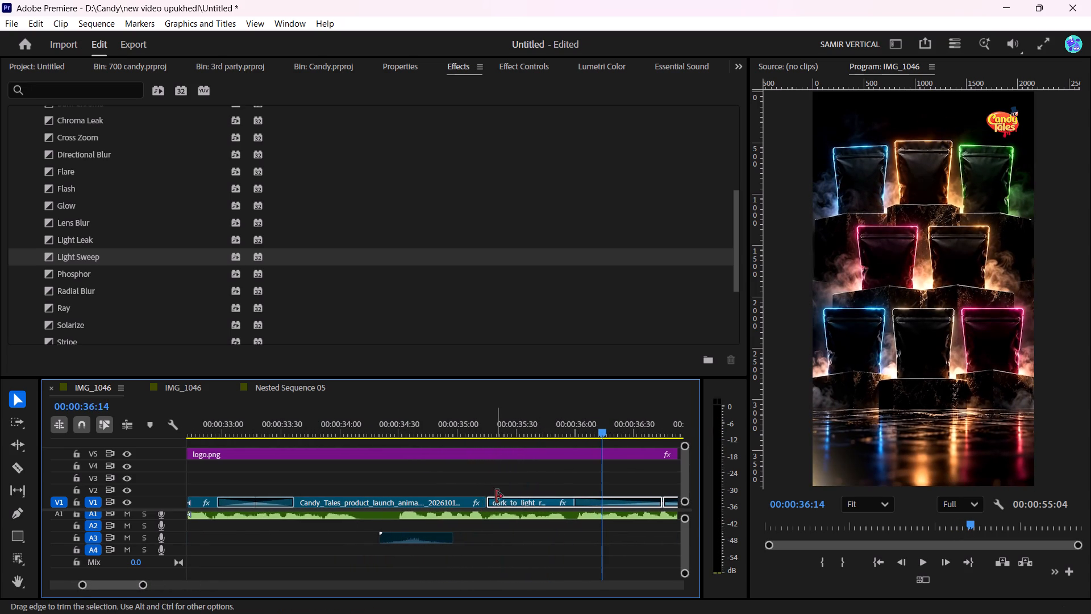
pyautogui.hotkey('ctrl', '=')
pyautogui.hotkey('ctrl', '=')
pyautogui.hotkey('ctrl', '=')
pyautogui.hotkey('ctrl', '=')
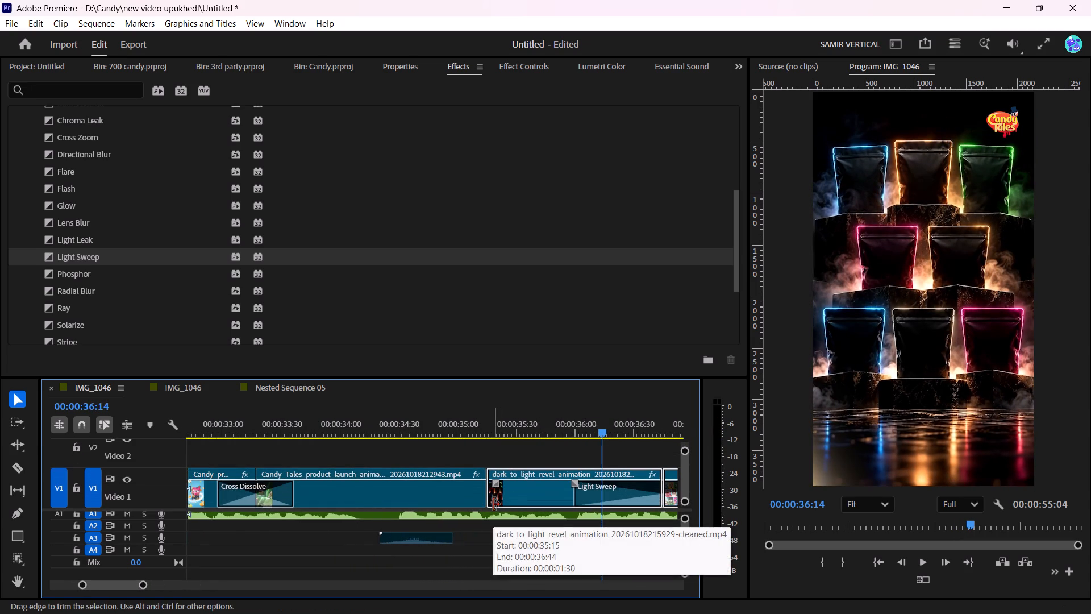
pyautogui.moveTo(495, 485); pyautogui.dragTo(464, 482)
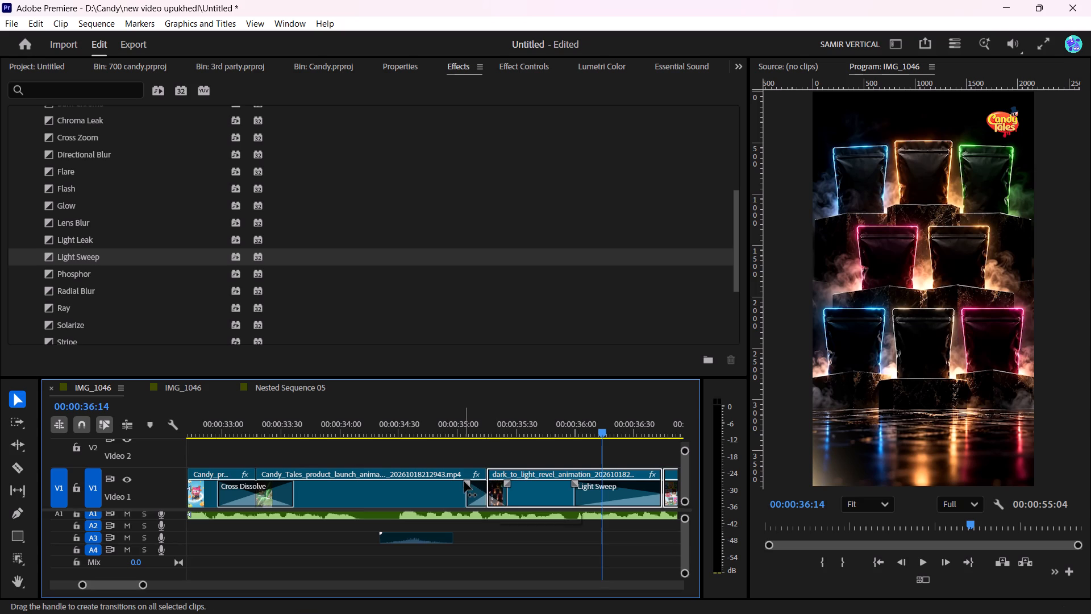
pyautogui.click(447, 422)
pyautogui.press('space')
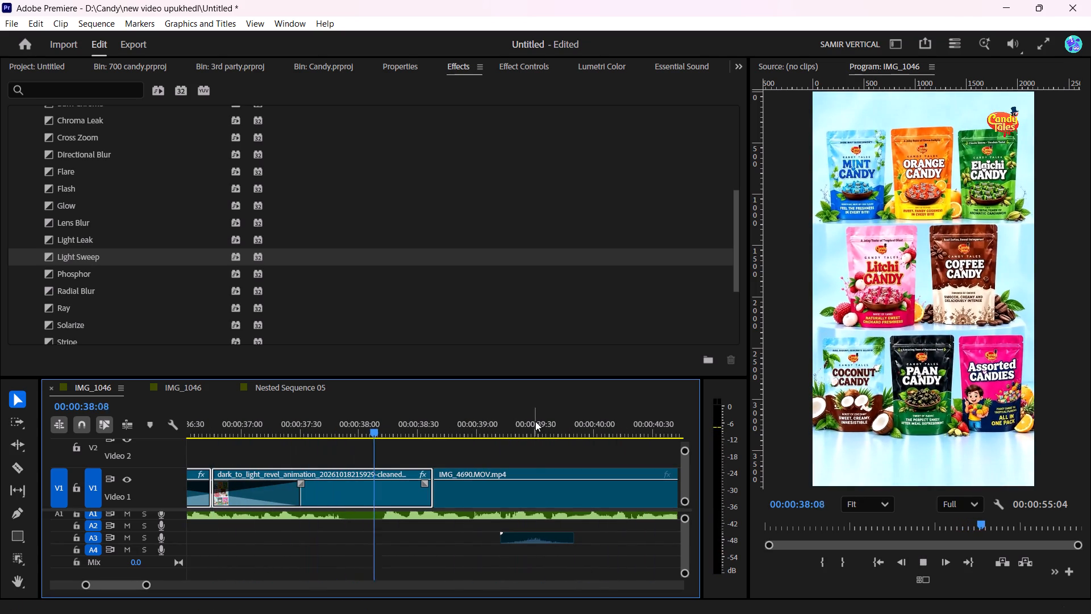
pyautogui.press('space')
# Add a short transition between the bright reveal clip and IMG_4690.MOV.mp4 and preview it.
pyautogui.click(442, 488)
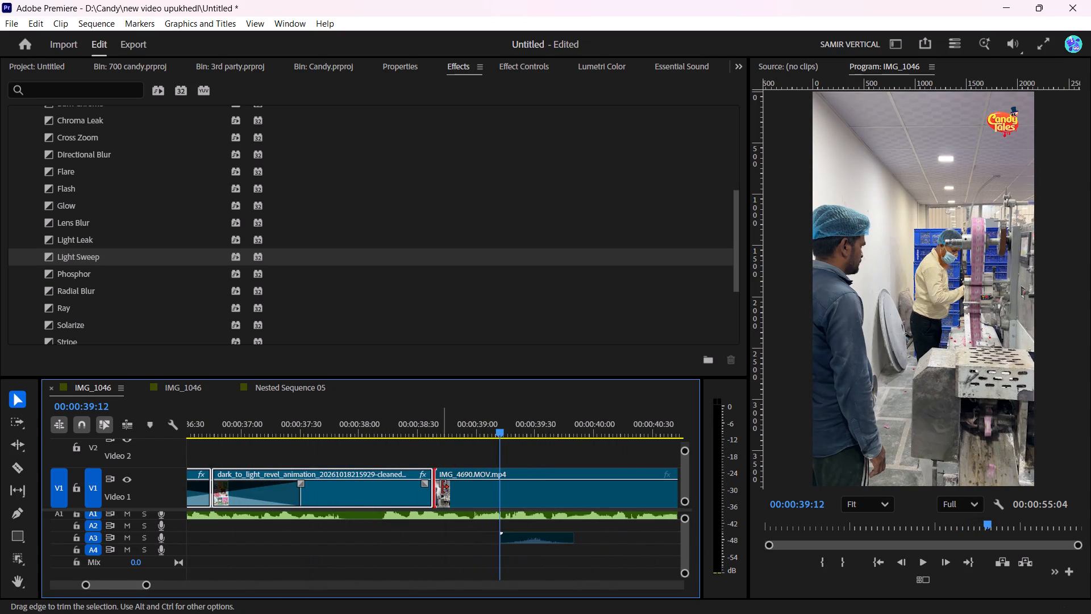
pyautogui.moveTo(444, 485); pyautogui.dragTo(424, 489)
pyautogui.click(409, 424)
pyautogui.press('space')
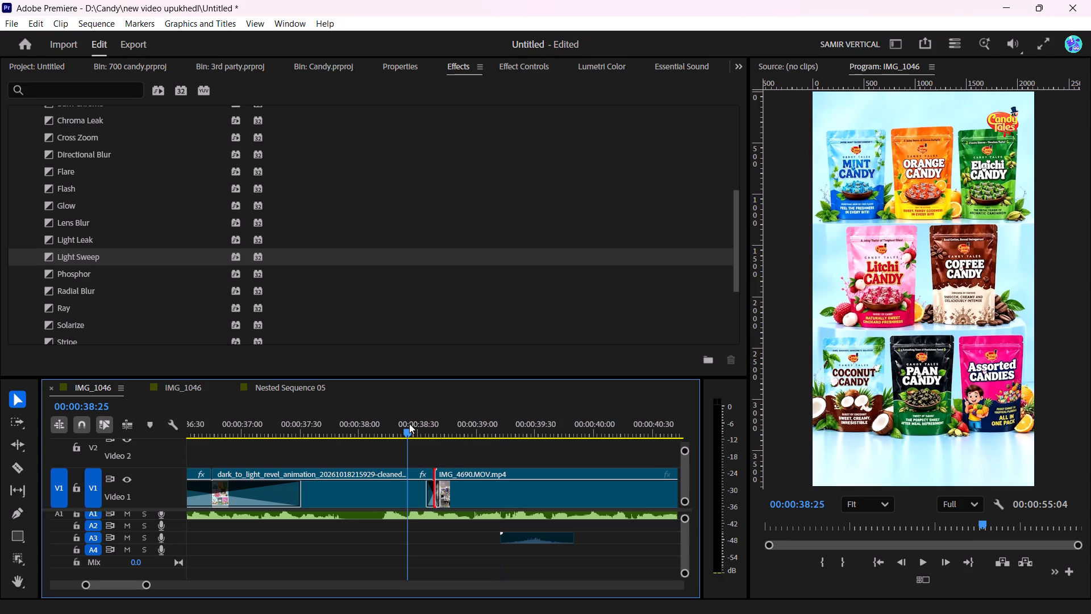
# Lengthen the transition between the bright reveal clip and IMG_4690.MOV.mp4 on V1 and preview it.
pyautogui.keyDown('alt'); pyautogui.scroll(-8, 505, 482); pyautogui.keyUp('alt')
pyautogui.press('space')
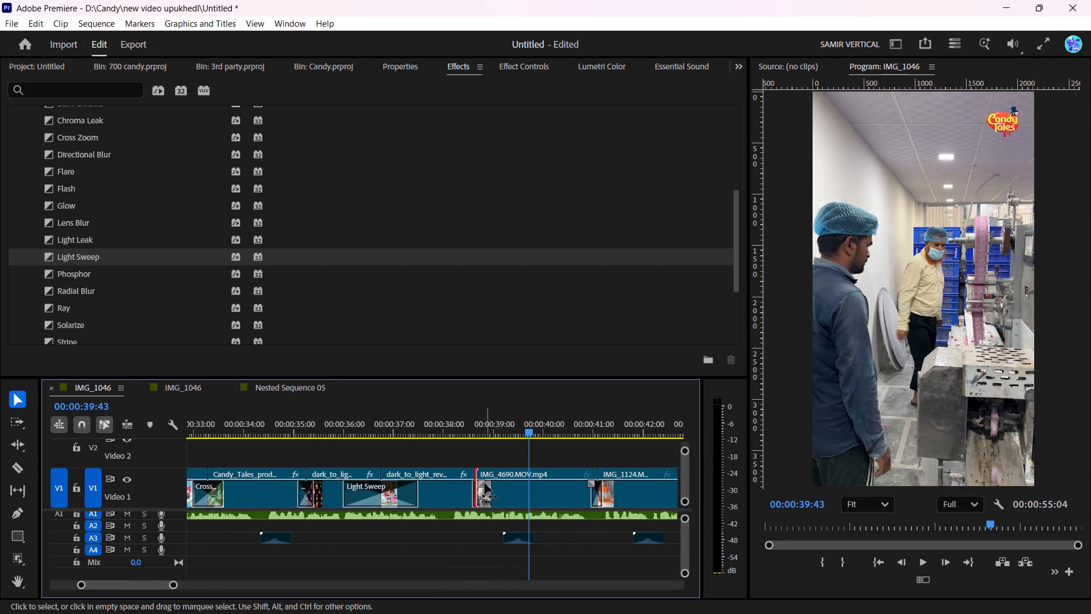
pyautogui.moveTo(482, 483); pyautogui.dragTo(490, 484)
pyautogui.click(449, 422)
pyautogui.press('space')
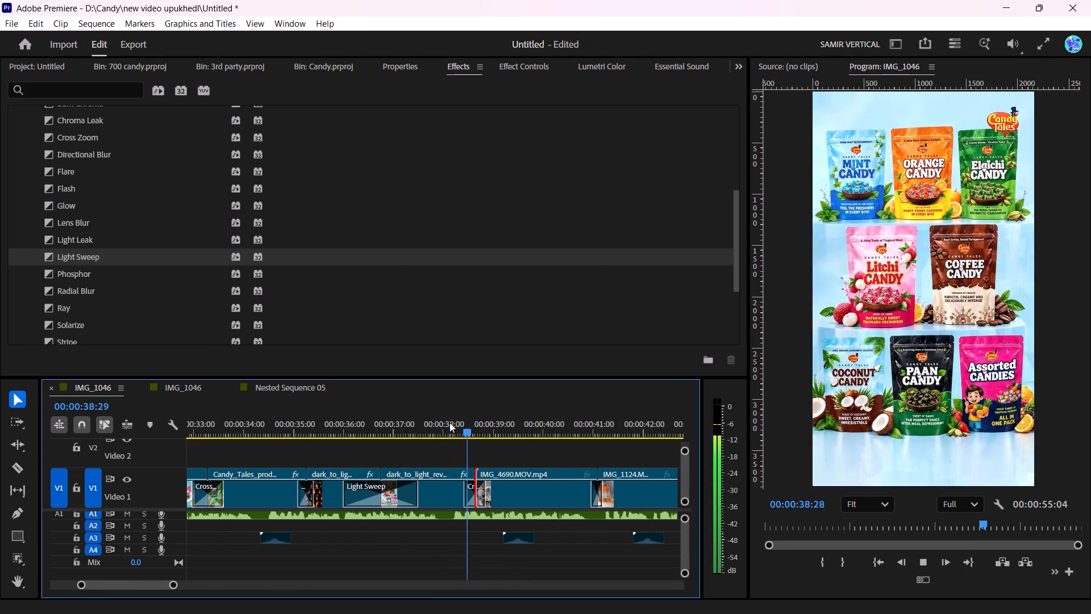
pyautogui.press('space')
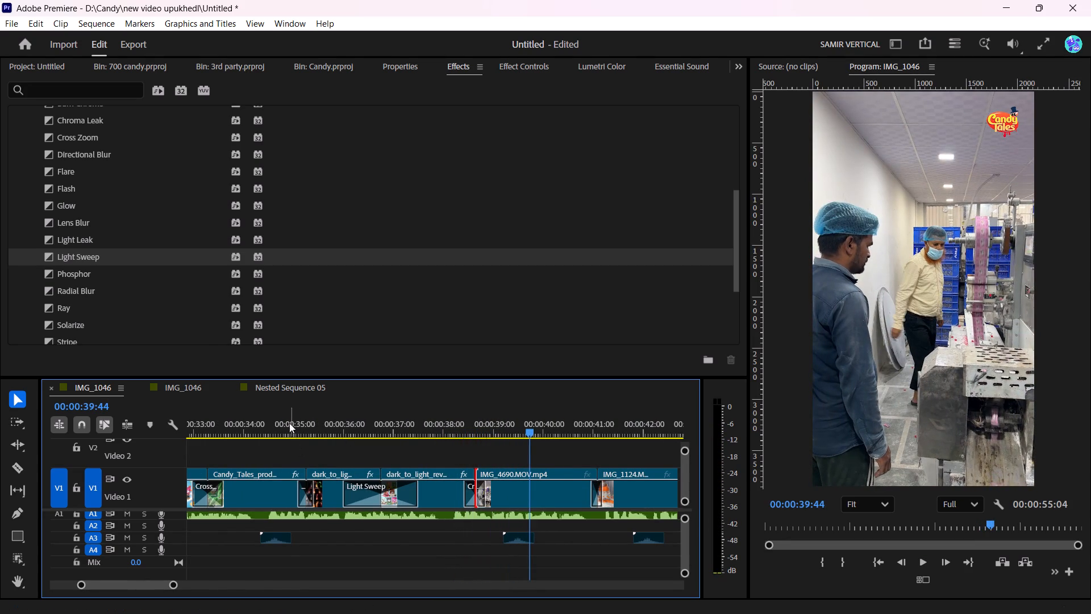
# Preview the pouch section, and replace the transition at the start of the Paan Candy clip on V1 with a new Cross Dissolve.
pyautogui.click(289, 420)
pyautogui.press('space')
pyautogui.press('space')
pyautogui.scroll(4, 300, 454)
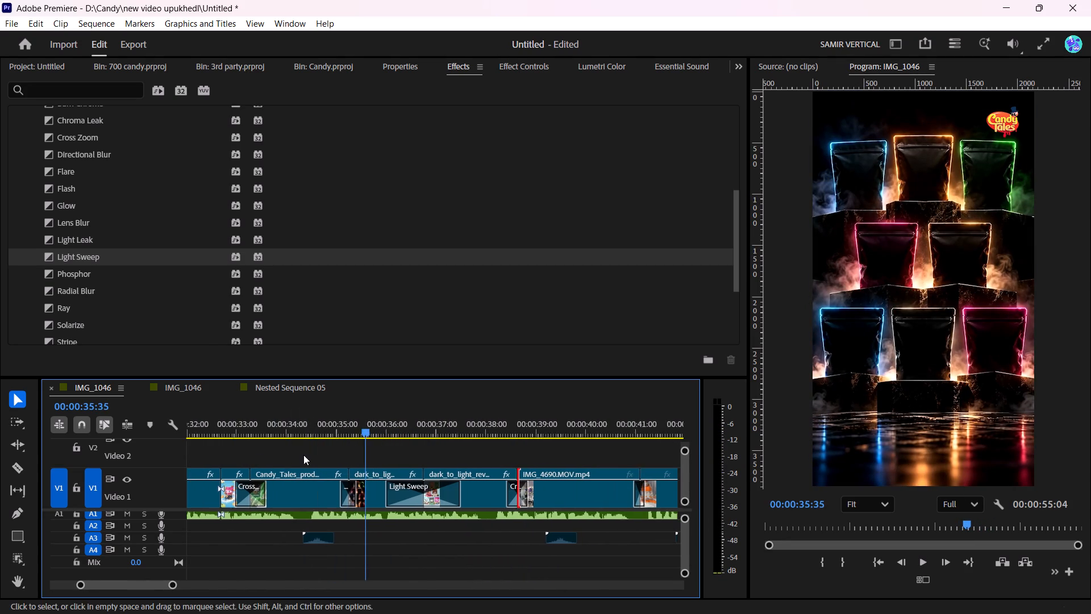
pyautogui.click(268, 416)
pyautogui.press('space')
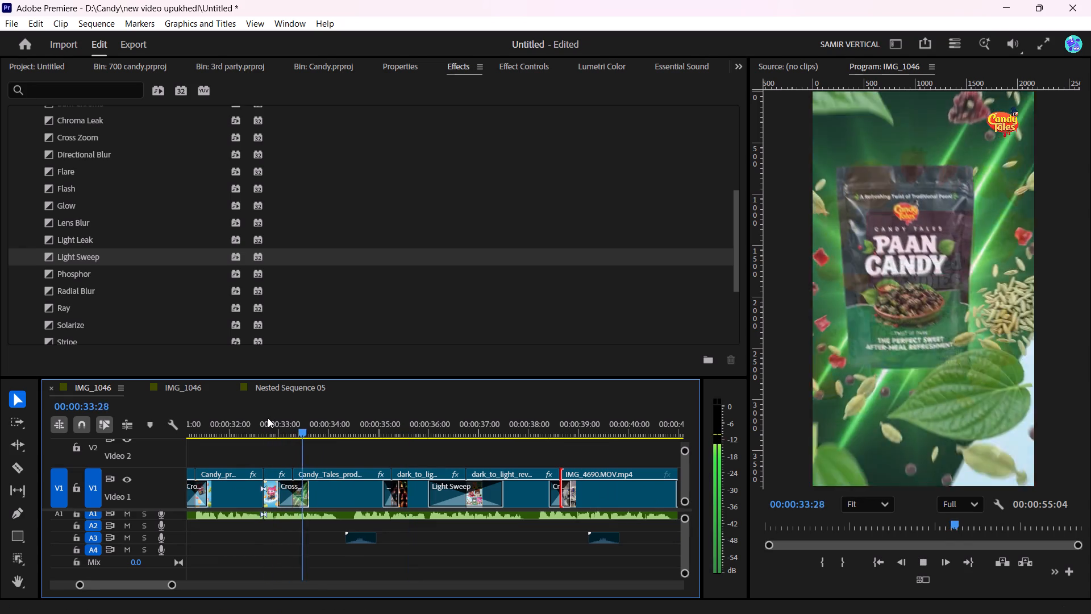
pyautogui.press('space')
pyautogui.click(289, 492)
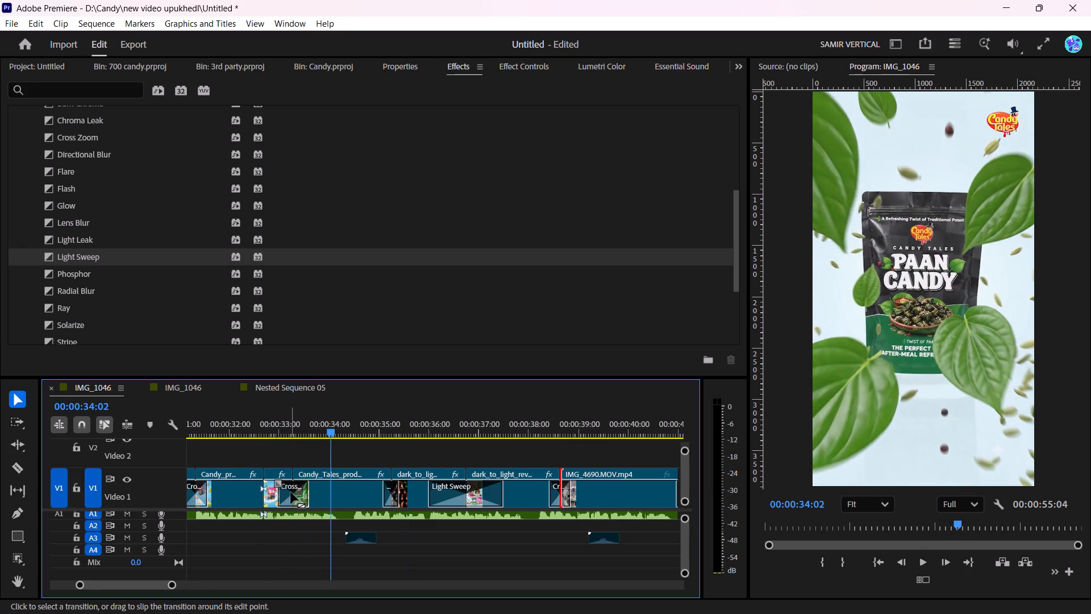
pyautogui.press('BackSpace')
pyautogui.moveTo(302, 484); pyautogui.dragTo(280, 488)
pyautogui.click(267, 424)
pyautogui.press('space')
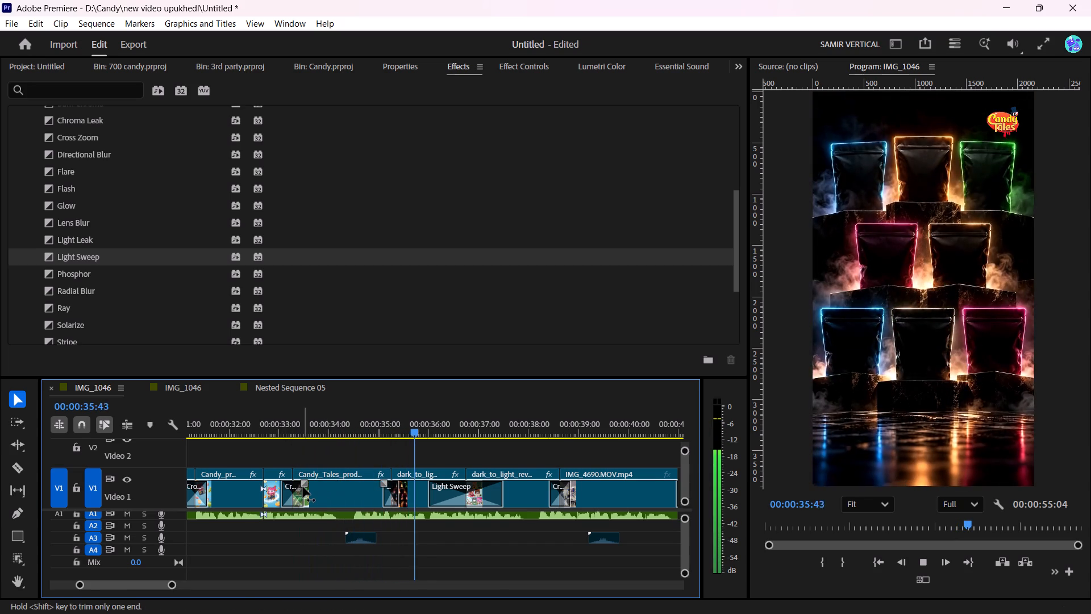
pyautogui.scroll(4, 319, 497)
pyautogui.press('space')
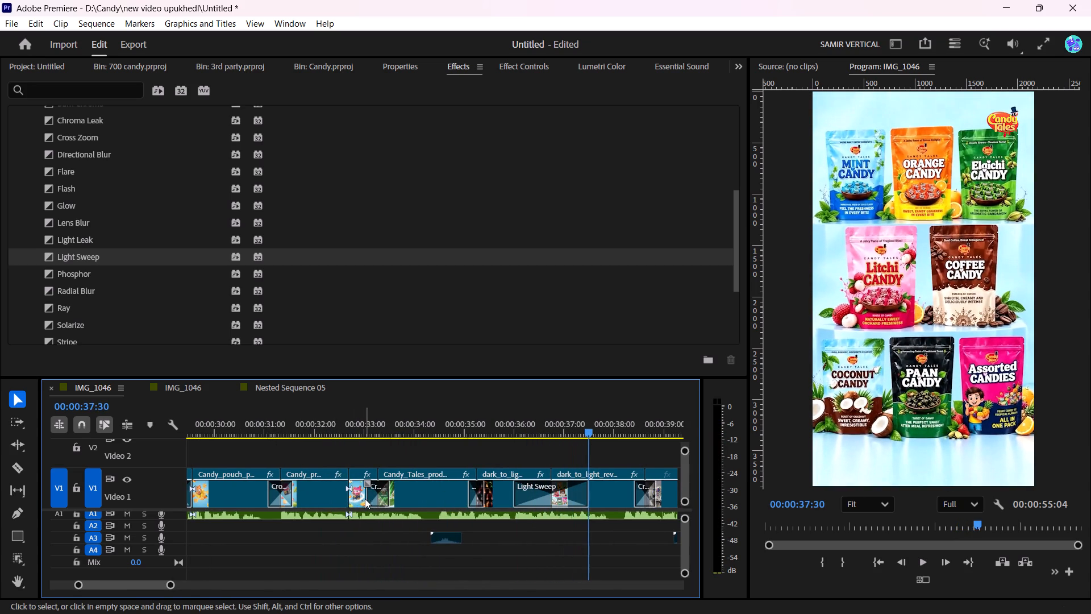
# Delete the short Assorted Candies piece before the Paan Candy clip and extend the Candy_product_launch clip to fill the gap.
pyautogui.moveTo(323, 424); pyautogui.dragTo(354, 425)
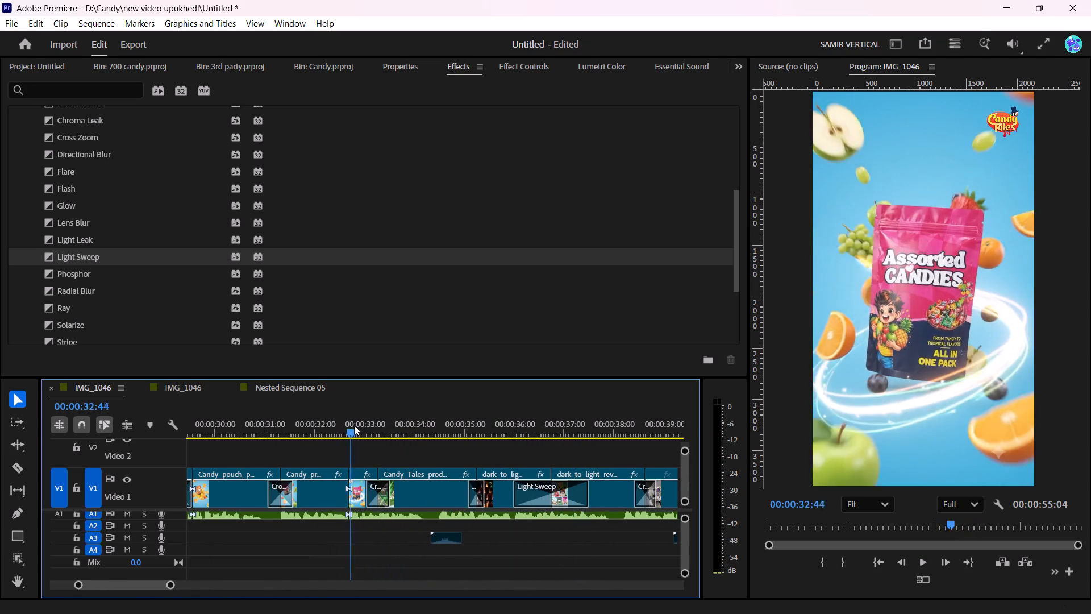
pyautogui.moveTo(354, 425); pyautogui.dragTo(356, 424)
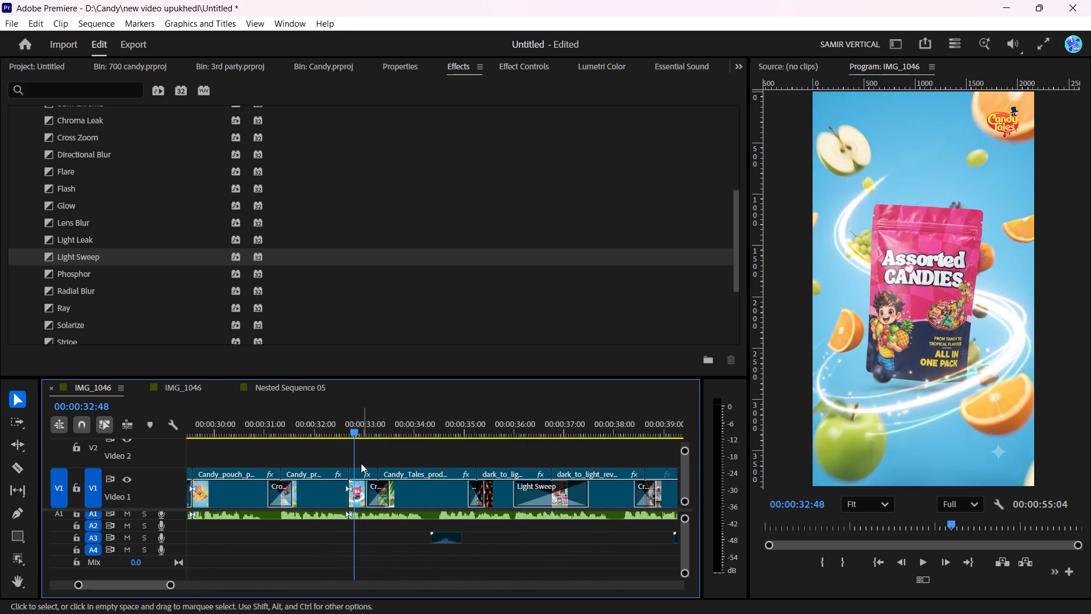
pyautogui.click(357, 499)
pyautogui.press('BackSpace')
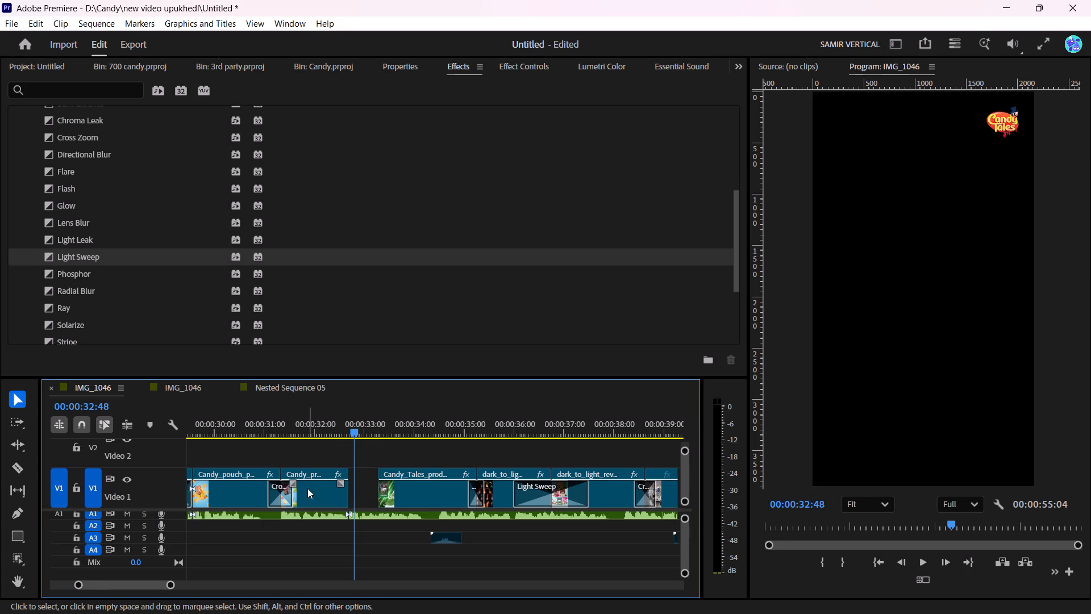
pyautogui.click(323, 483)
pyautogui.moveTo(349, 474); pyautogui.dragTo(380, 479)
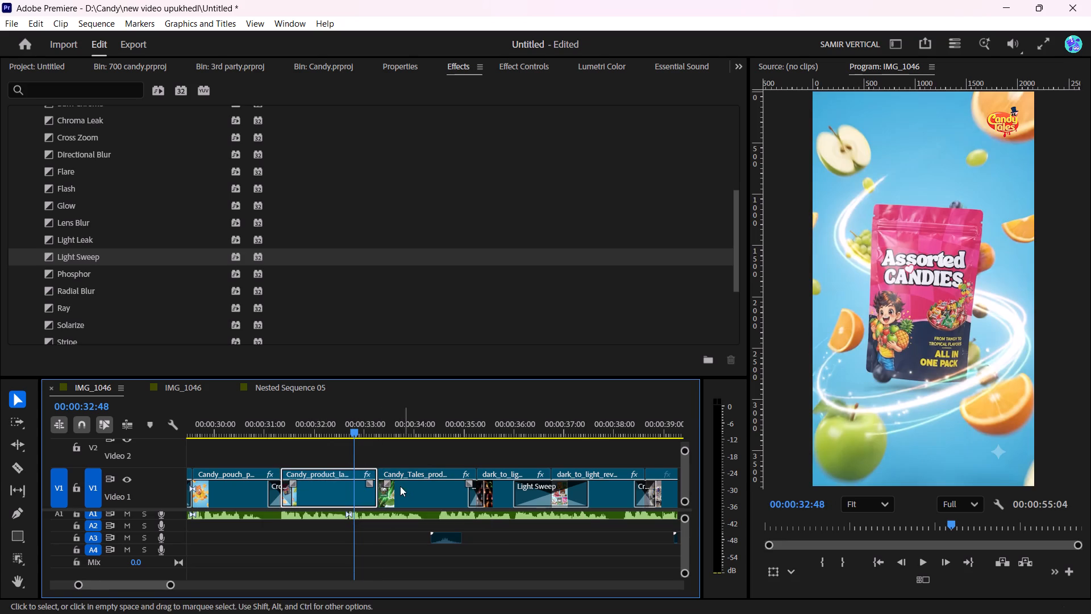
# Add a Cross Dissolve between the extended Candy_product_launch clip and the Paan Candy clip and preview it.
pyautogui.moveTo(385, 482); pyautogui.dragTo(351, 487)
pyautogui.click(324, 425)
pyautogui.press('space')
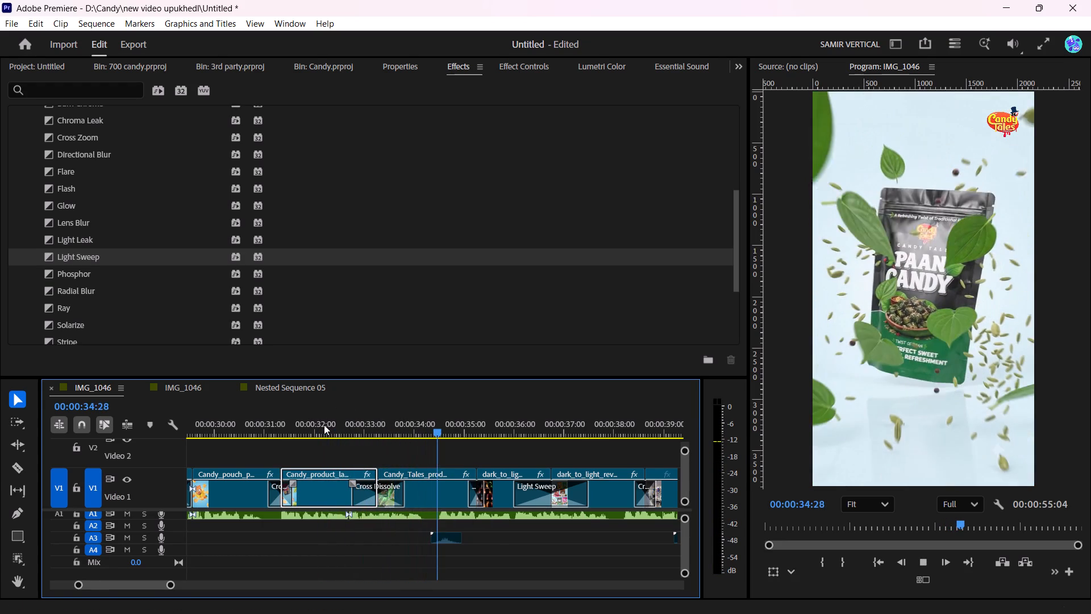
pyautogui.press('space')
# Trim the Paan Candy clip's start to about 00:00:33:46 and move the clip back against the Candy_product_launch clip.
pyautogui.moveTo(389, 432); pyautogui.dragTo(403, 437)
pyautogui.click(417, 479)
pyautogui.moveTo(385, 470); pyautogui.dragTo(406, 473)
pyautogui.moveTo(424, 494); pyautogui.dragTo(402, 493)
# Extend the Paan Candy clip's end to the dark reveal clip, adding Cross Dissolves at both of its ends, and preview.
pyautogui.moveTo(389, 482); pyautogui.dragTo(385, 482)
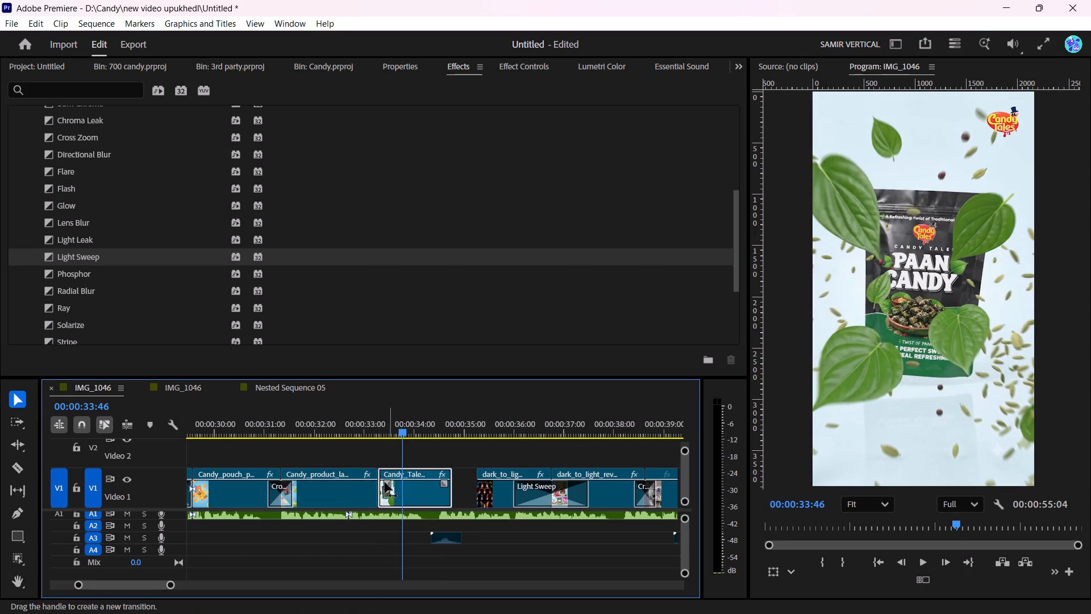
pyautogui.moveTo(385, 482); pyautogui.dragTo(366, 482)
pyautogui.moveTo(453, 474); pyautogui.dragTo(480, 476)
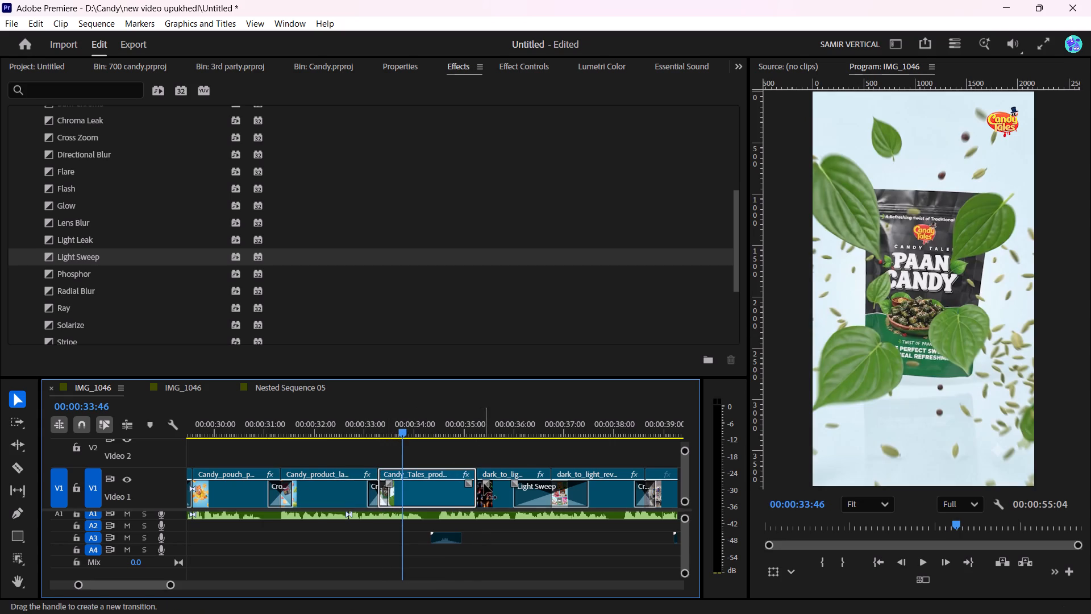
pyautogui.moveTo(484, 484); pyautogui.dragTo(459, 486)
pyautogui.click(342, 430)
pyautogui.press('space')
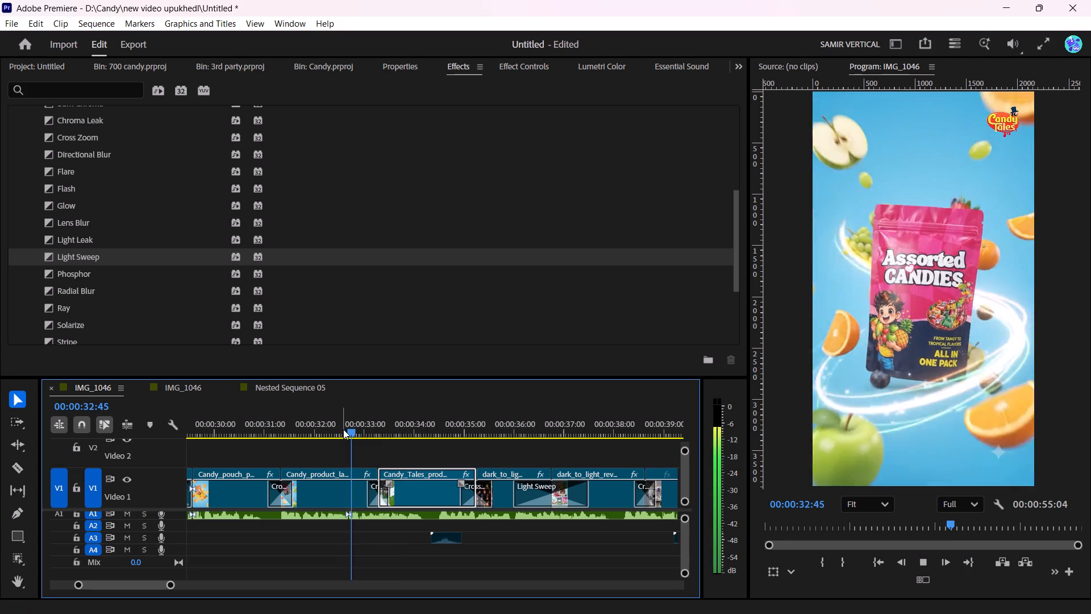
pyautogui.press('space')
# Lengthen the Cross Dissolve between the Candy_product_launch clip and the Paan Candy clip, and play through the reveal and factory shots.
pyautogui.moveTo(387, 484); pyautogui.dragTo(403, 484)
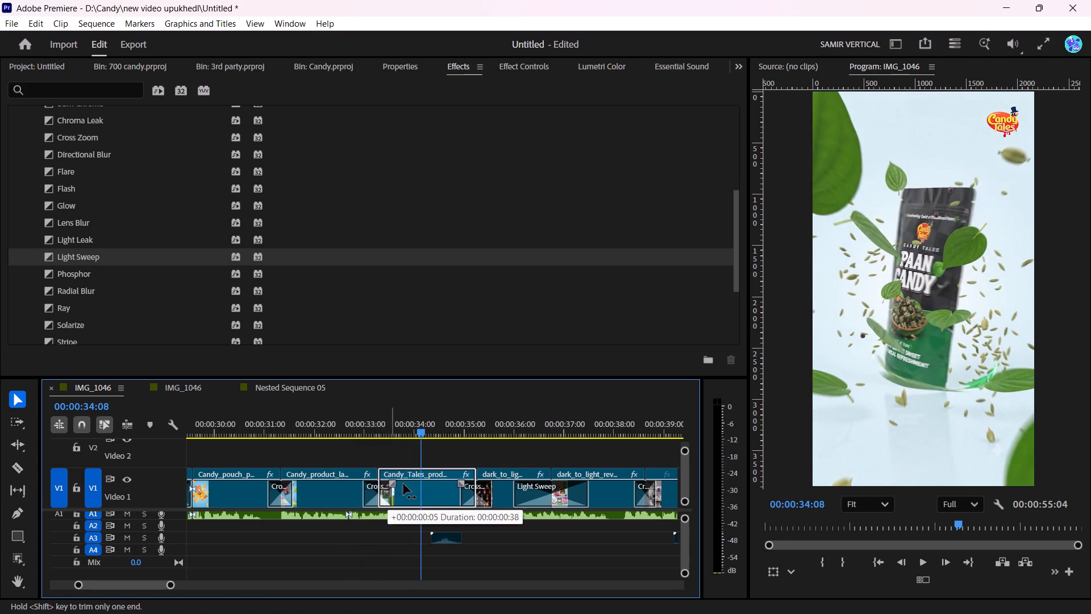
pyautogui.moveTo(403, 484); pyautogui.dragTo(405, 484)
pyautogui.click(345, 421)
pyautogui.press('space')
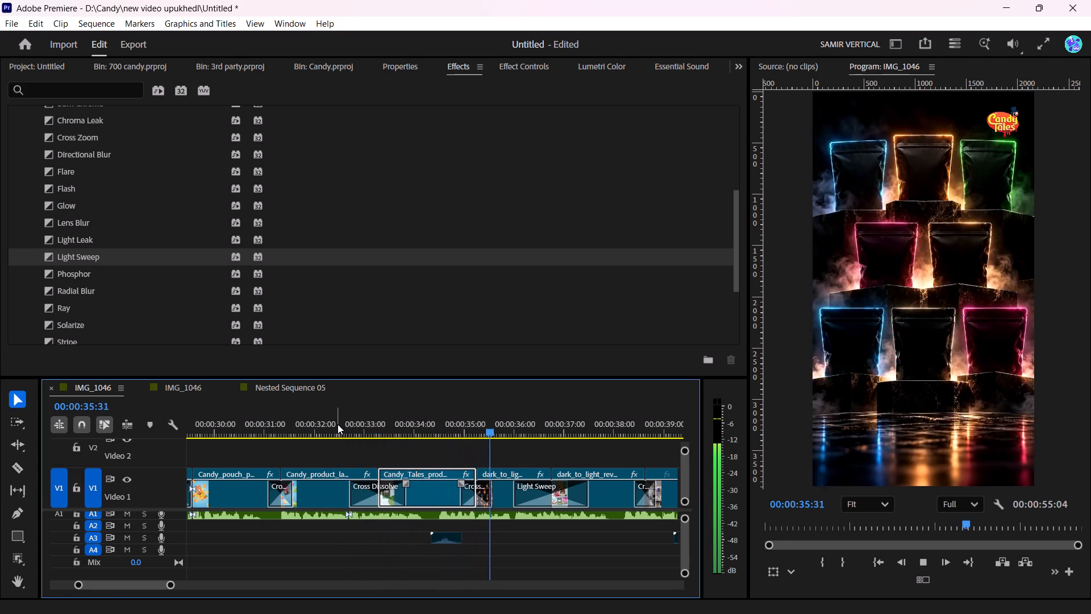
pyautogui.keyDown('alt'); pyautogui.scroll(-5, 499, 466); pyautogui.keyUp('alt')
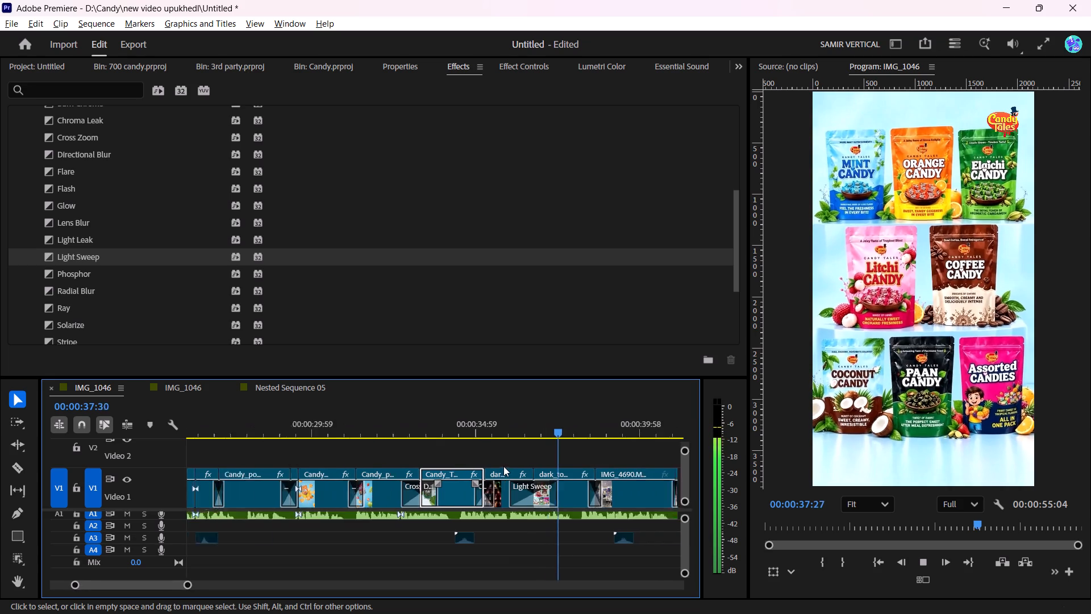
pyautogui.keyDown('alt'); pyautogui.scroll(-6, 503, 466); pyautogui.keyUp('alt')
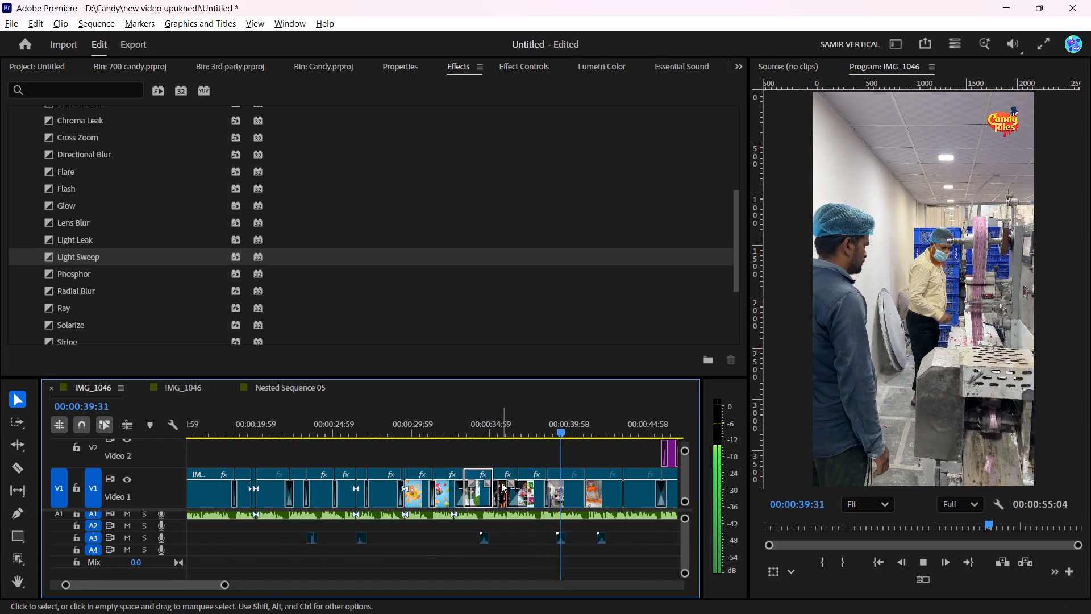
pyautogui.keyDown('alt'); pyautogui.scroll(-4, 501, 483); pyautogui.keyUp('alt')
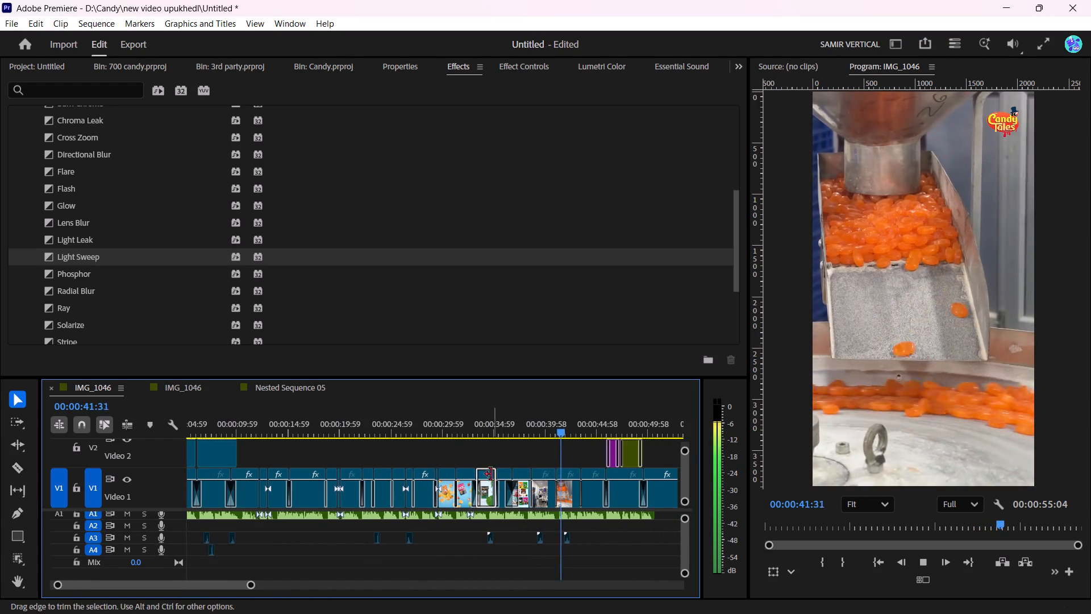
pyautogui.press('space')
# Play the sequence from the beginning to review the opening title and the Kashi Food caption.
pyautogui.moveTo(389, 430); pyautogui.dragTo(90, 423)
pyautogui.press('space')
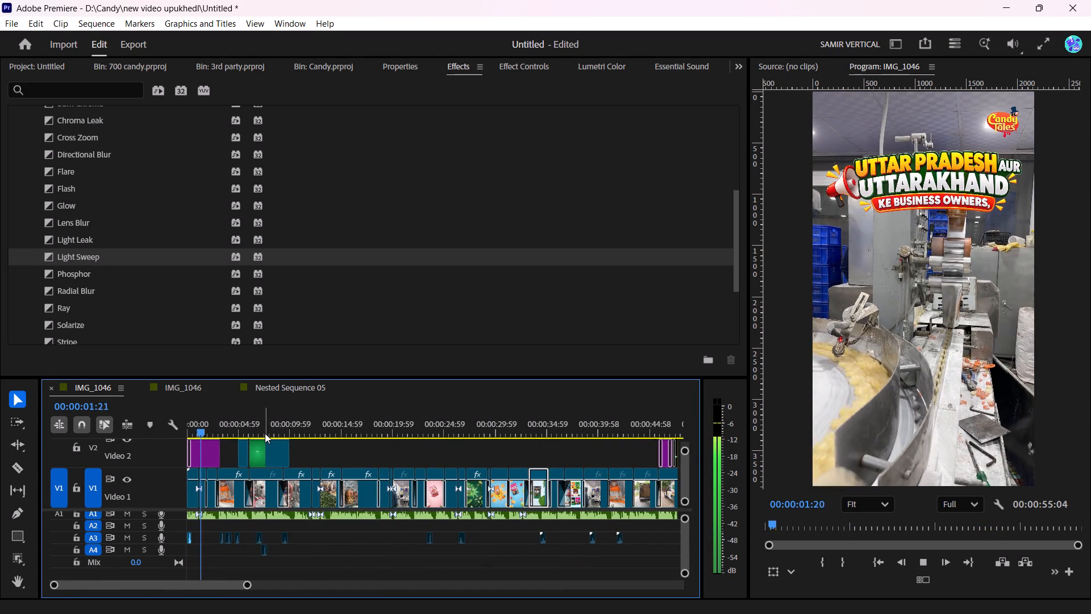
pyautogui.press('space')
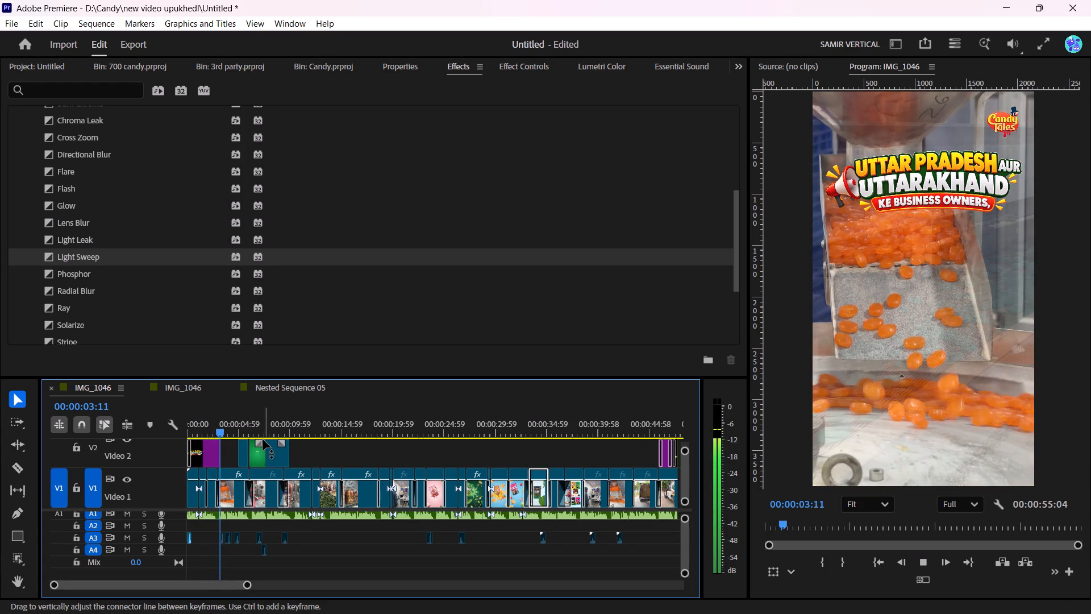
pyautogui.press('space')
pyautogui.keyDown('alt'); pyautogui.scroll(4, 265, 453); pyautogui.keyUp('alt')
pyautogui.scroll(9, 249, 471)
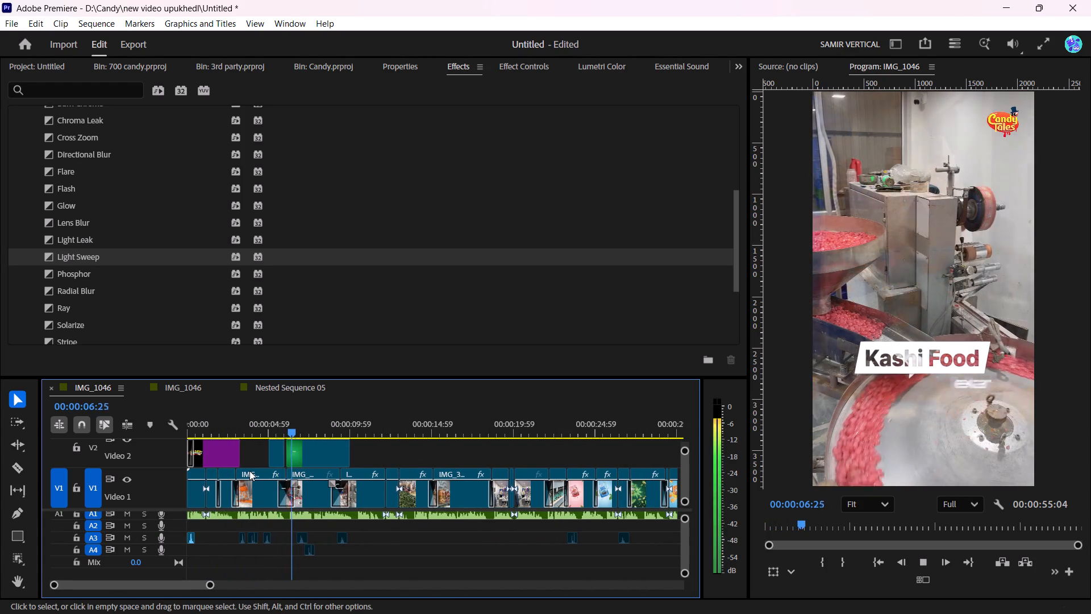
pyautogui.press('space')
pyautogui.scroll(5, 249, 471)
# Move the A3 sound effect near three seconds earlier so it starts at the IMG_1124.MOV cut on V1.
pyautogui.click(235, 425)
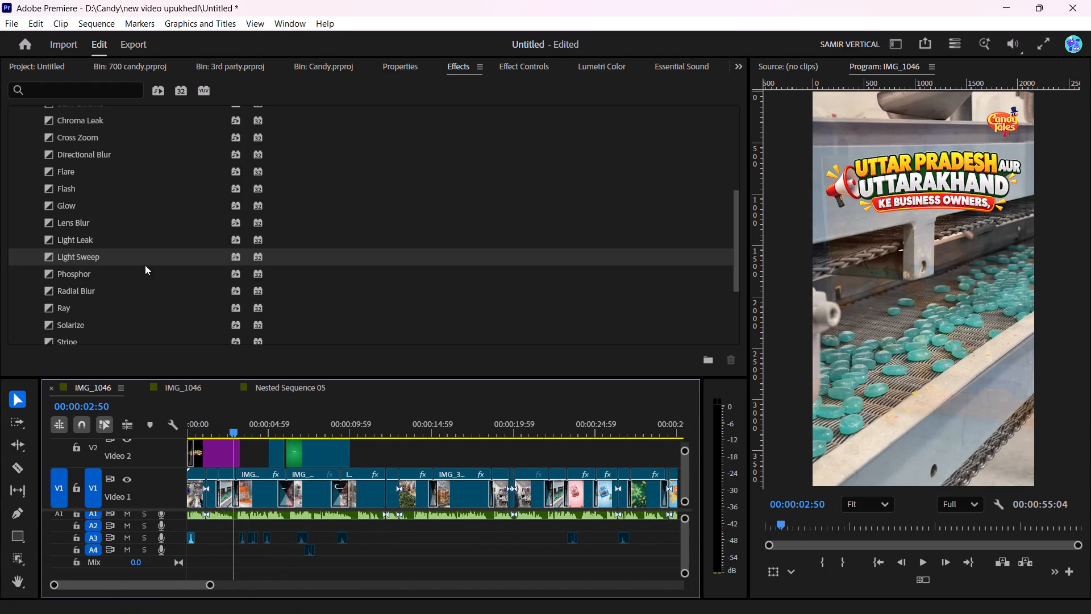
pyautogui.keyDown('alt'); pyautogui.scroll(15, 253, 521); pyautogui.keyUp('alt')
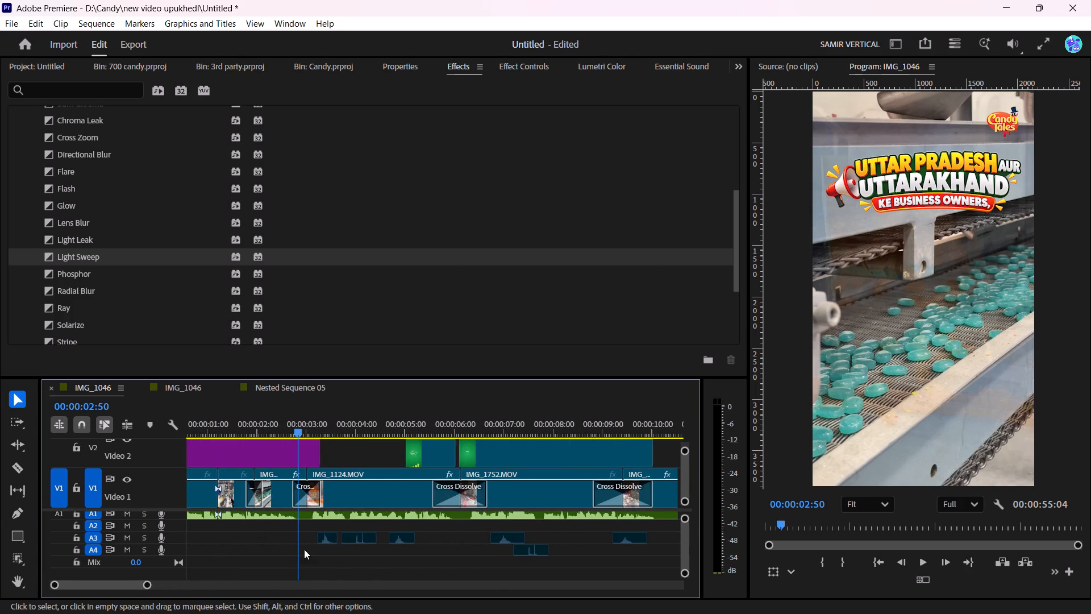
pyautogui.moveTo(331, 540); pyautogui.dragTo(321, 538)
# Apply the Travel Motion transition to the end of the Uttar Pradesh aur Uttarakhand title graphic on V2.
pyautogui.scroll(9, 72, 231)
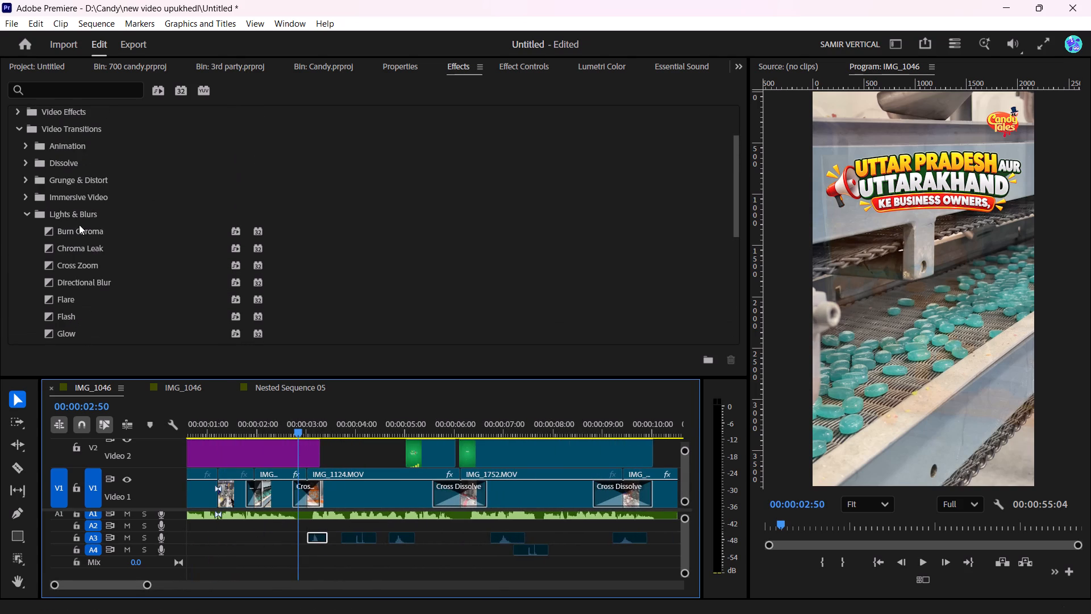
pyautogui.click(24, 142)
pyautogui.click(72, 216)
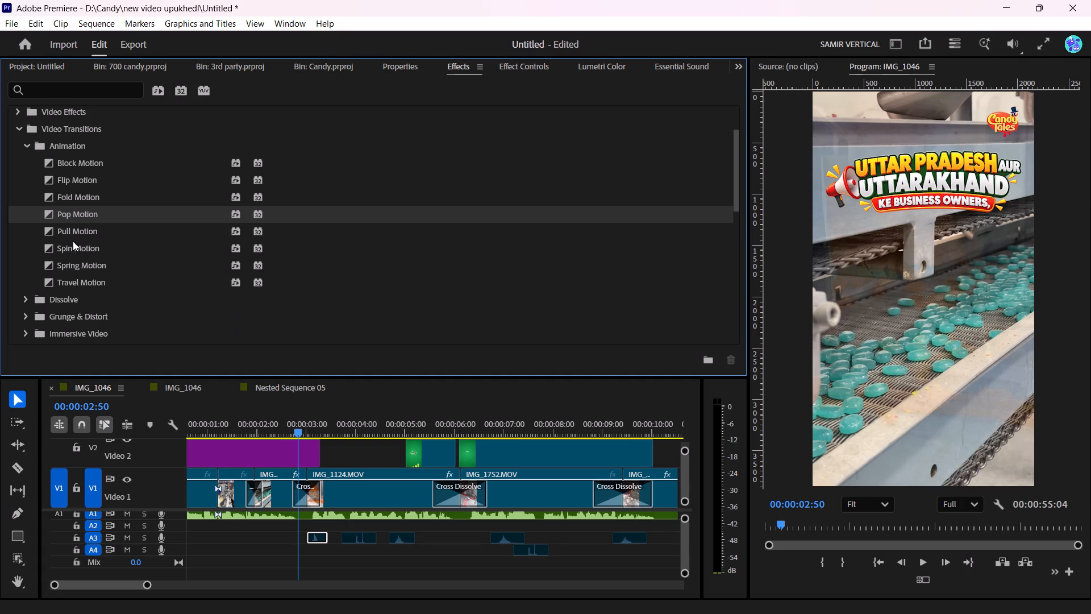
pyautogui.moveTo(70, 280); pyautogui.dragTo(310, 463)
# Enable the sound effect clip under the title's exit on A3 and preview the opening with it.
pyautogui.click(317, 537)
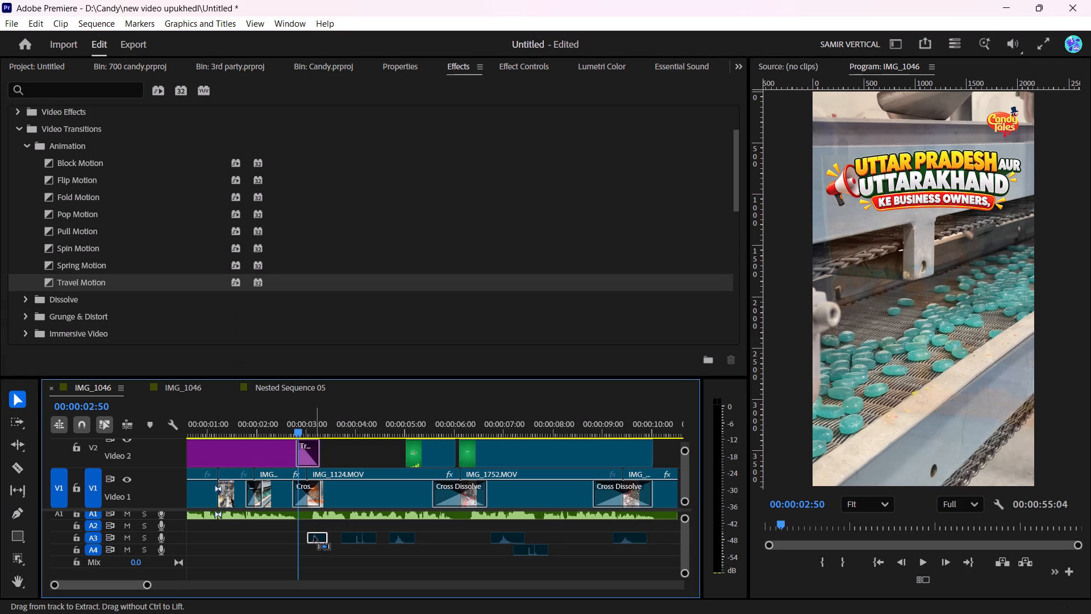
pyautogui.hotkey('shift', 'e')
pyautogui.click(320, 537)
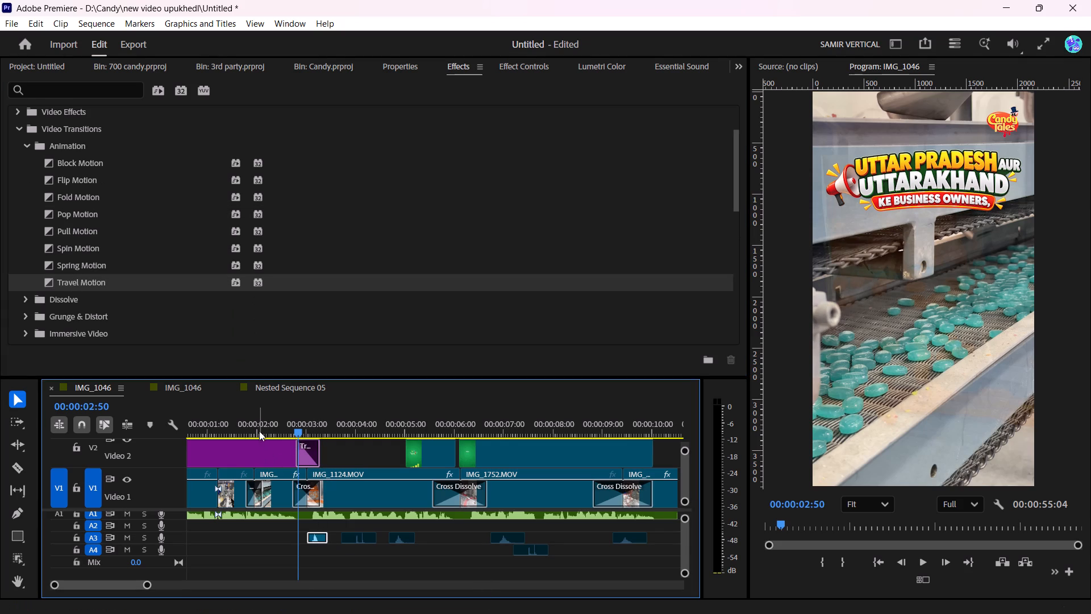
pyautogui.click(260, 428)
pyautogui.press('space')
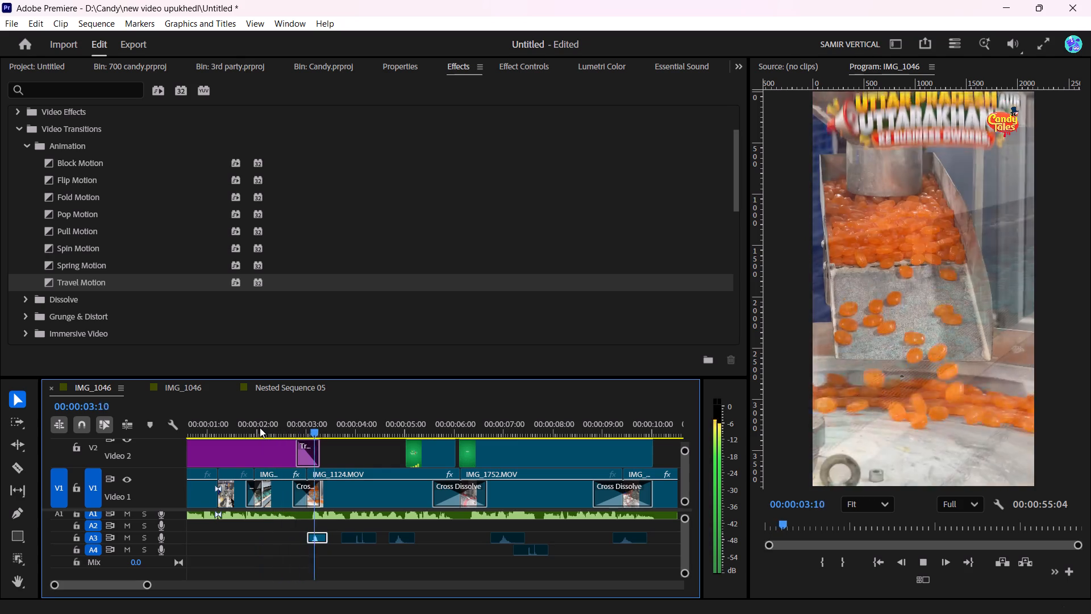
pyautogui.press('space')
pyautogui.press('space')
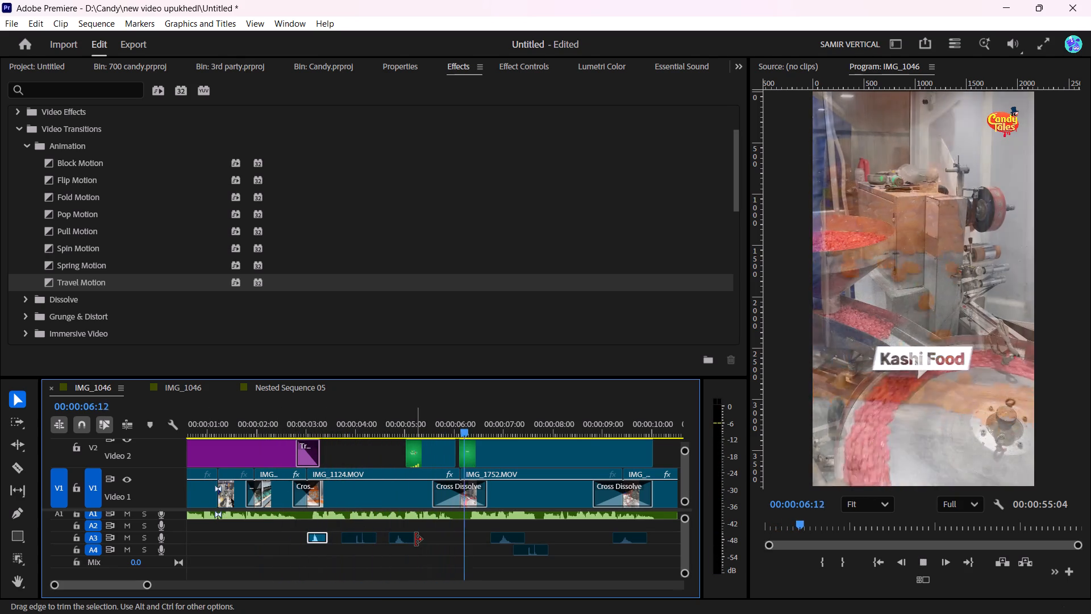
pyautogui.press('space')
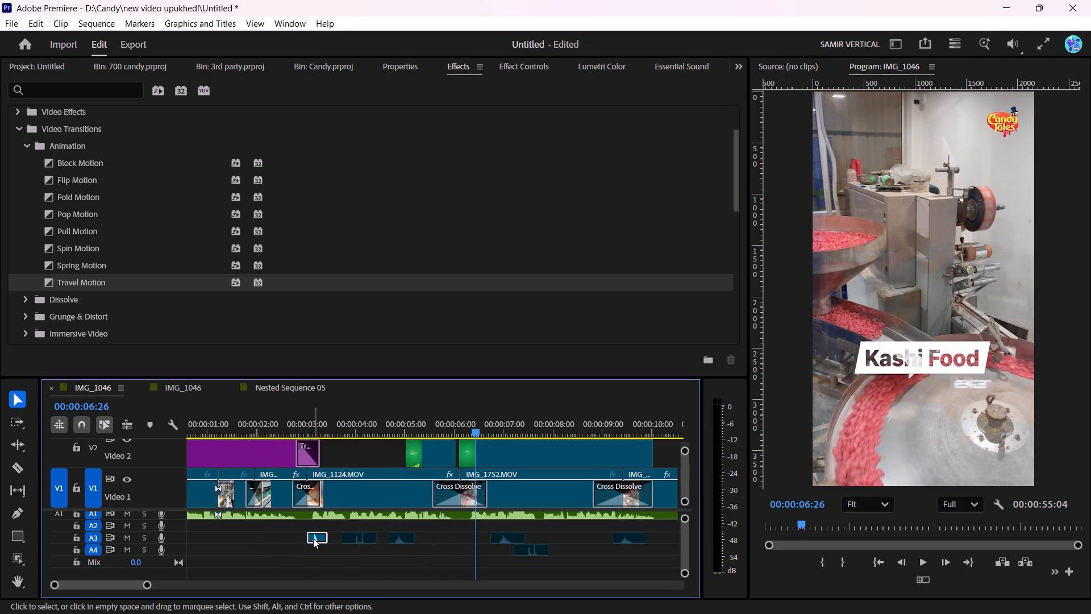
# Duplicate the A3 sound effect near three seconds onto A4, about 00:00:02:12 later under the candy graphic, and preview it.
pyautogui.keyDown('alt'); pyautogui.moveTo(313, 538); pyautogui.dragTo(431, 552); pyautogui.keyUp('alt')
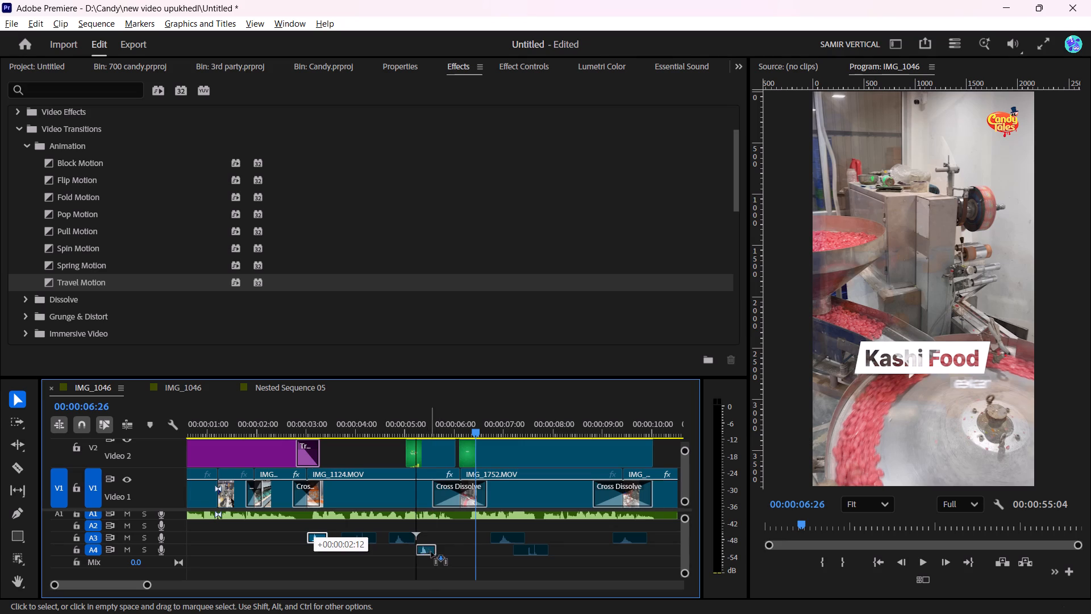
pyautogui.keyDown('alt'); pyautogui.moveTo(431, 552); pyautogui.dragTo(428, 551); pyautogui.keyUp('alt')
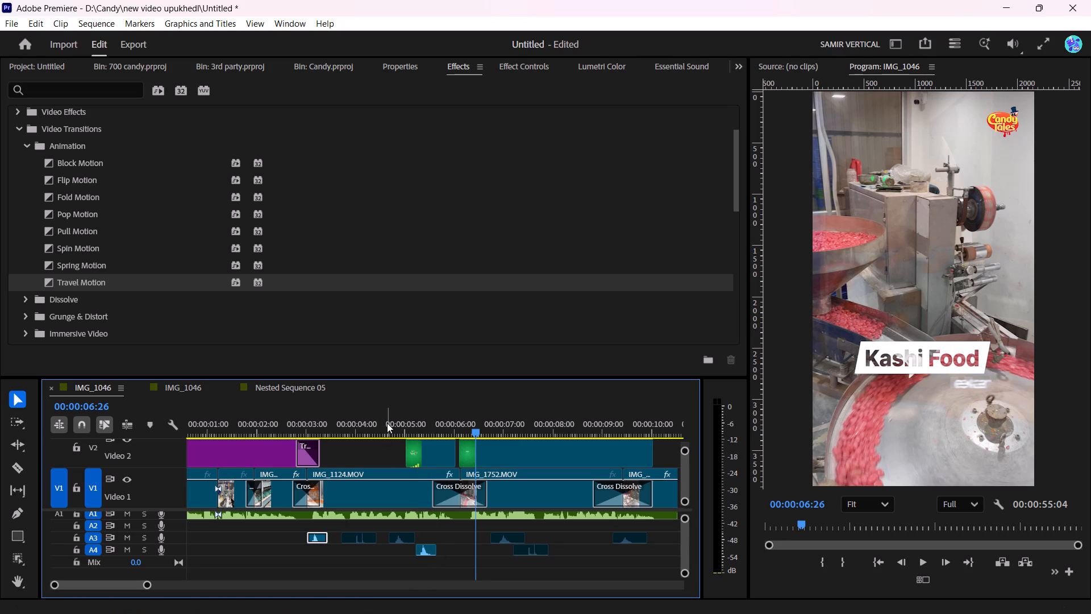
pyautogui.click(387, 423)
pyautogui.press('space')
pyautogui.press('space')
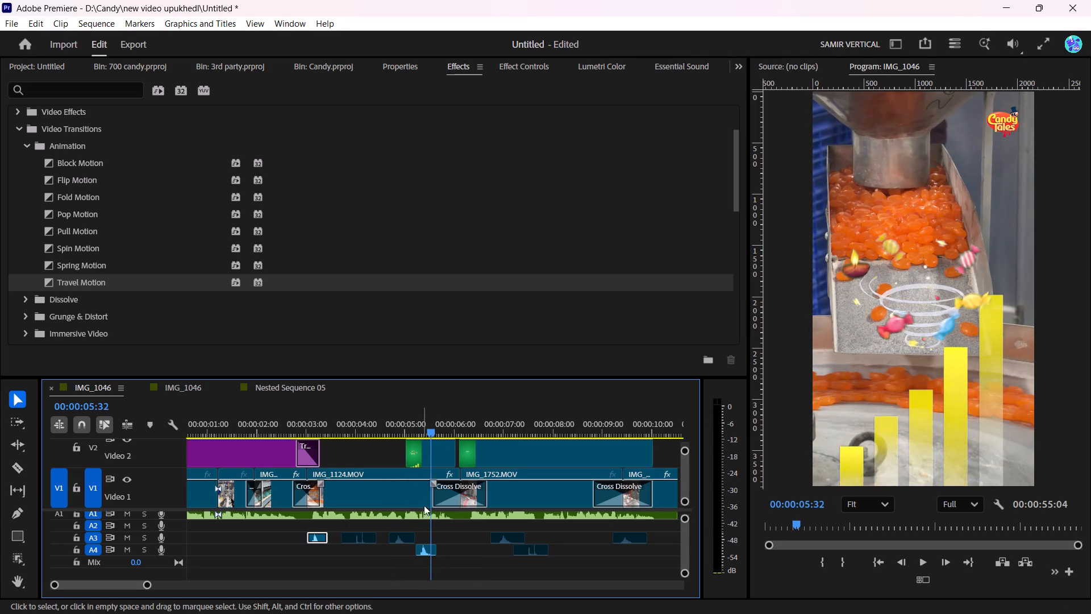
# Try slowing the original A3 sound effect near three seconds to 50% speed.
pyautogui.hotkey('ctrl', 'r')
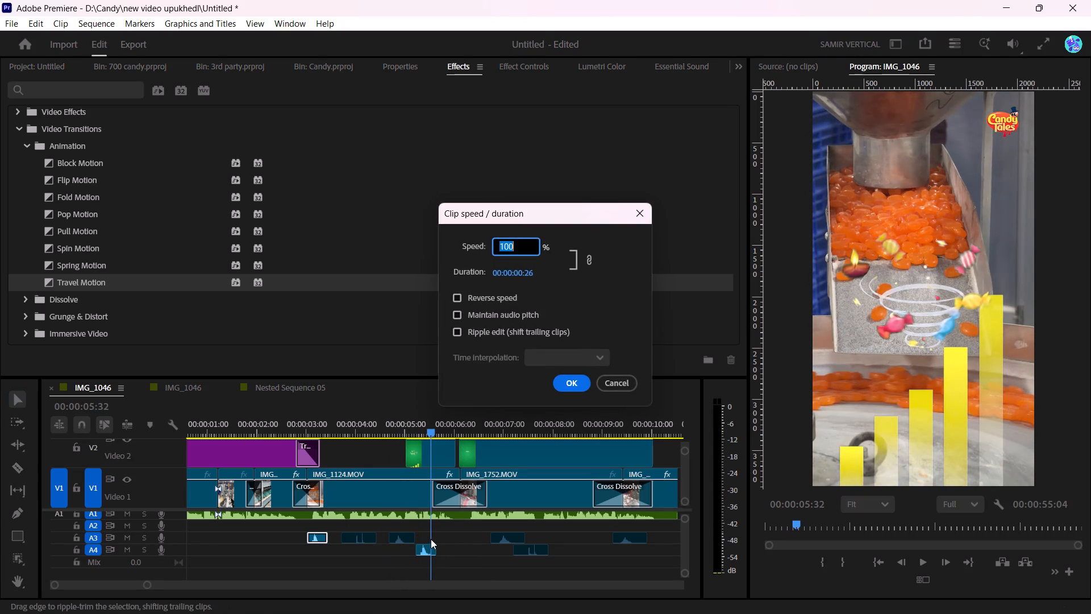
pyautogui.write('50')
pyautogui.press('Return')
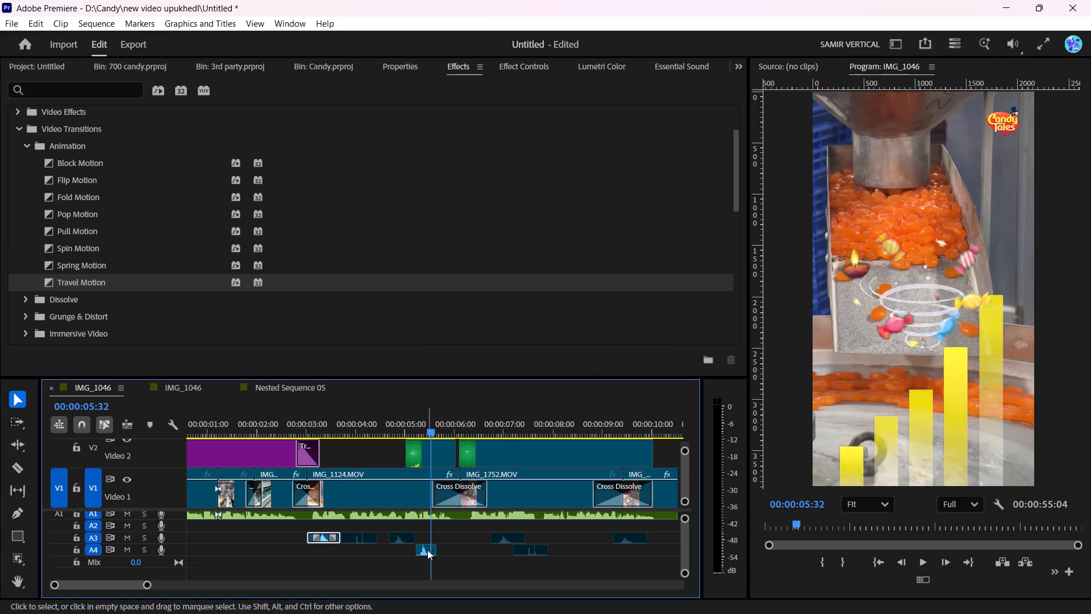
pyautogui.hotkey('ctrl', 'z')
# Slow the duplicated sound effect on A4 to 50% speed and preview it with the candy graphic.
pyautogui.click(425, 553)
pyautogui.hotkey('ctrl', 'e')
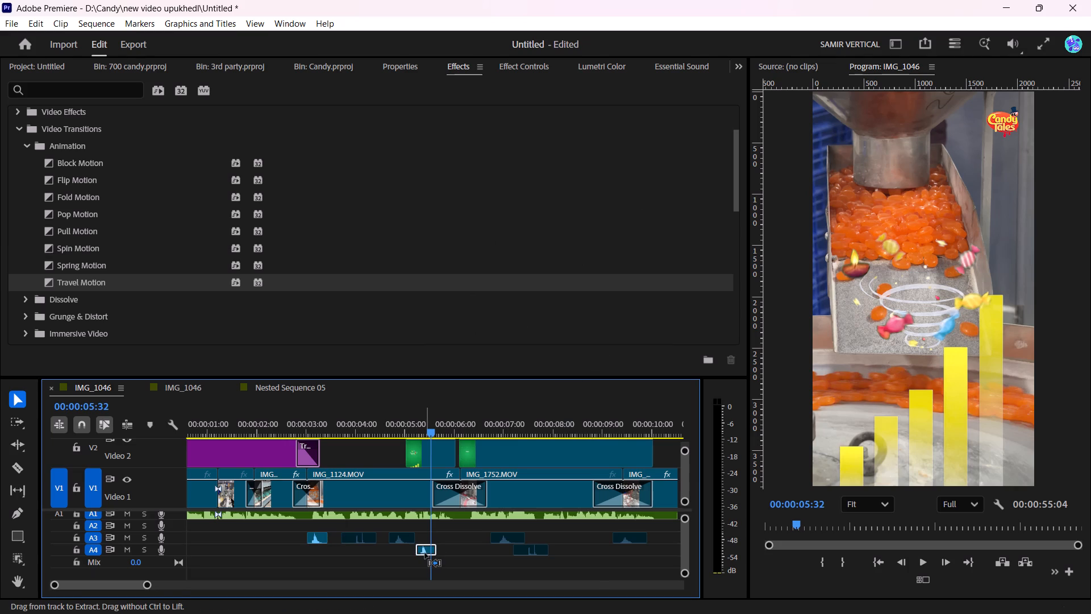
pyautogui.hotkey('ctrl', 'r')
pyautogui.write('50')
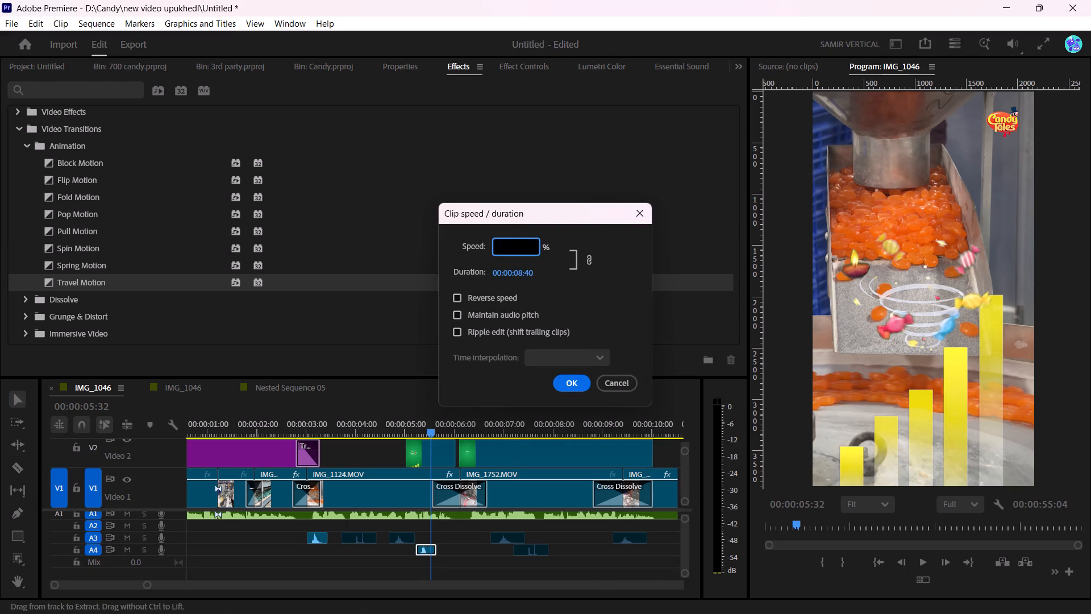
pyautogui.press('Return')
pyautogui.click(398, 425)
pyautogui.press('space')
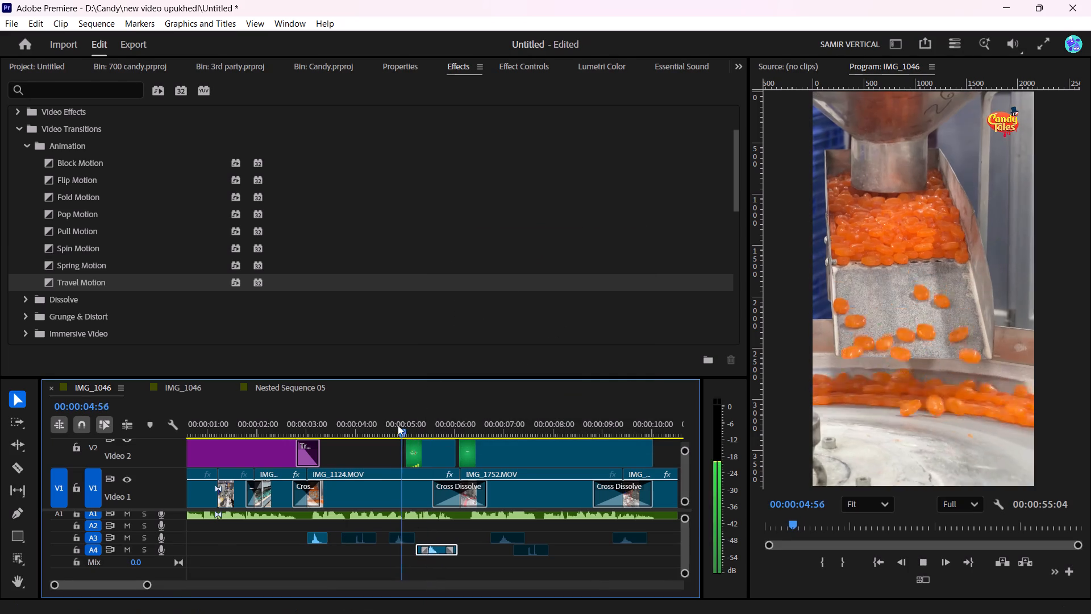
pyautogui.press('space')
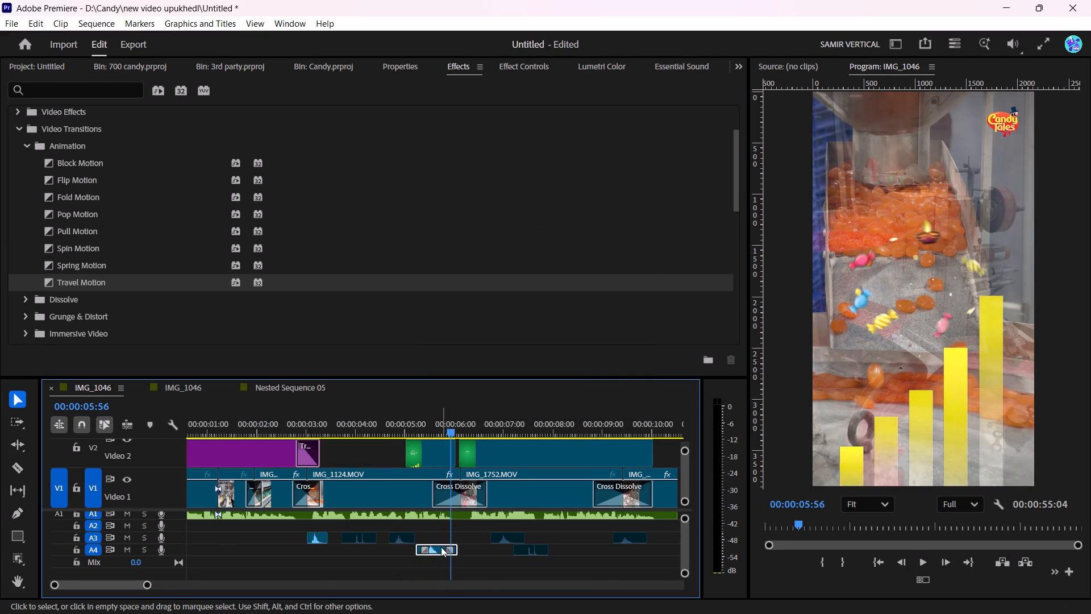
# Move the slowed A4 sound effect earlier so it starts with the candy graphic's opening transition on V2.
pyautogui.moveTo(438, 549); pyautogui.dragTo(426, 544)
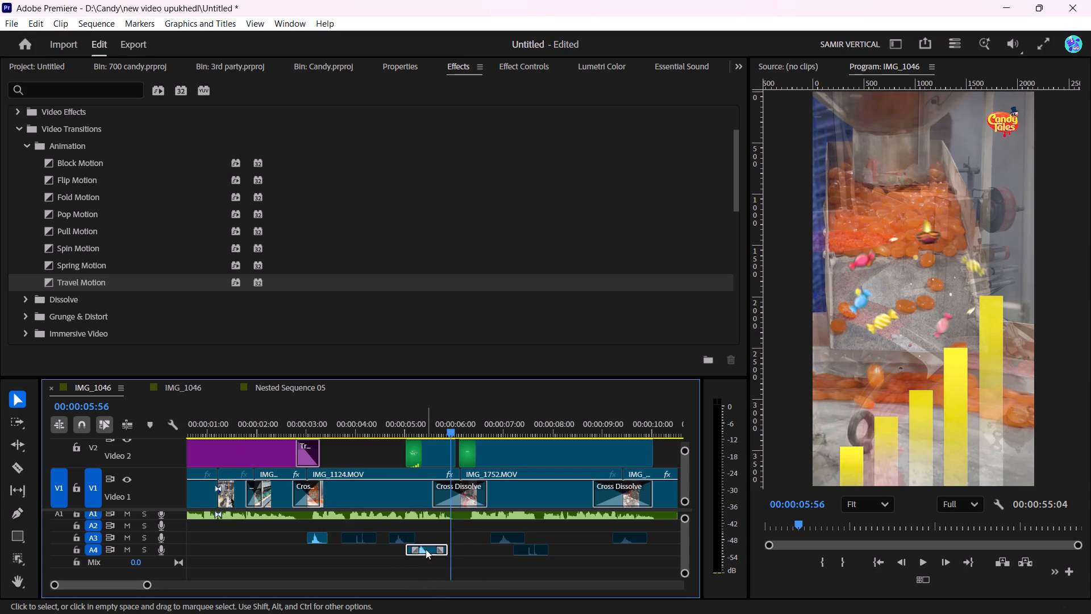
# Lower the slowed A4 sound effect's volume to -4.5 dB and preview it under the candy graphic.
pyautogui.click(406, 68)
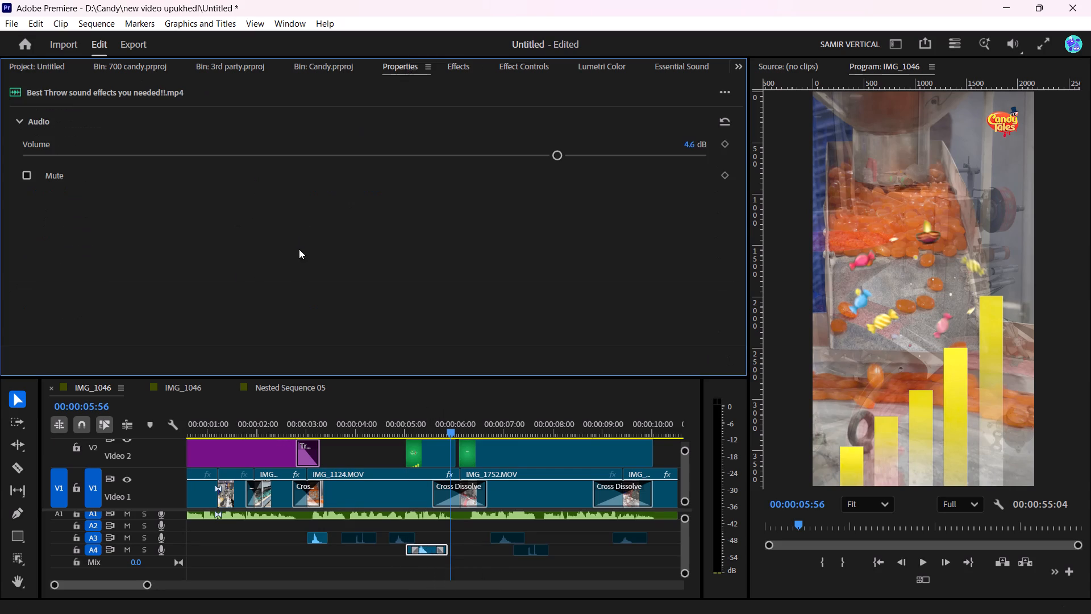
pyautogui.moveTo(559, 153); pyautogui.dragTo(331, 173)
pyautogui.moveTo(331, 173); pyautogui.dragTo(376, 184)
pyautogui.click(383, 431)
pyautogui.press('space')
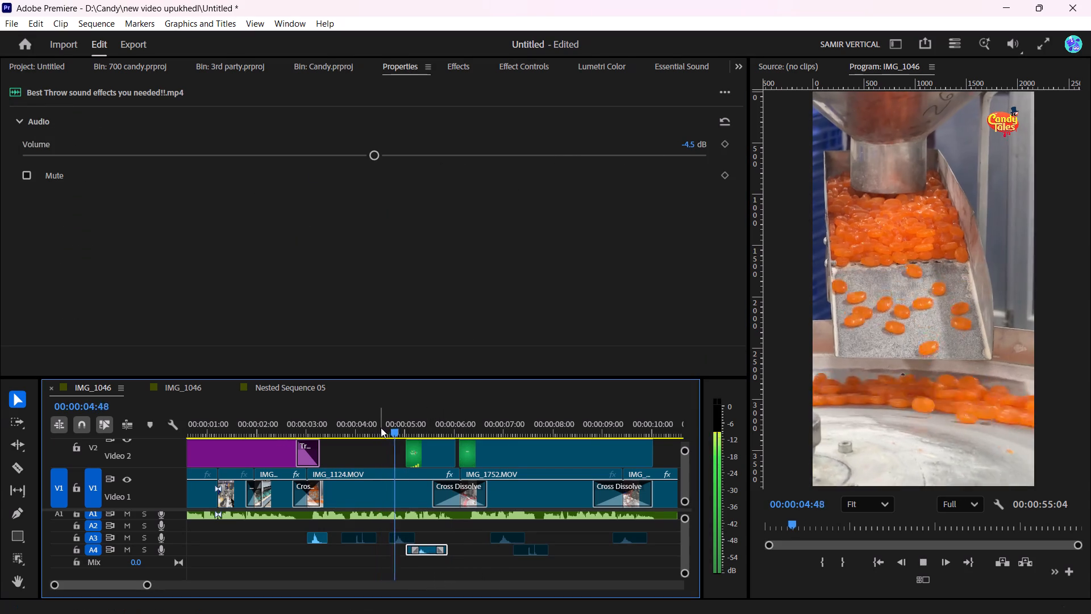
pyautogui.press('space')
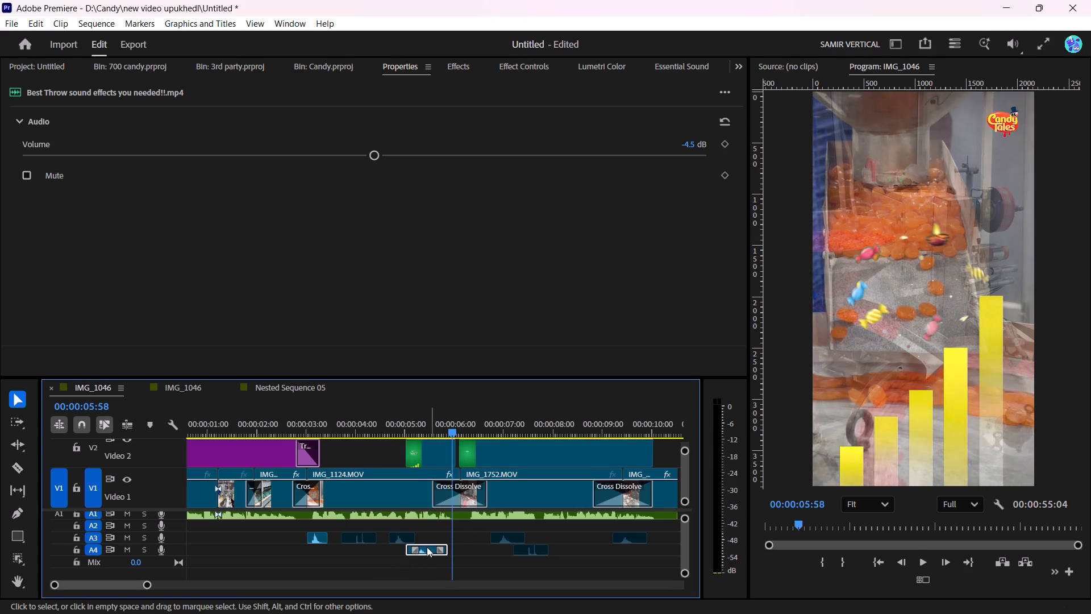
pyautogui.click(403, 410)
pyautogui.press('space')
pyautogui.press('space')
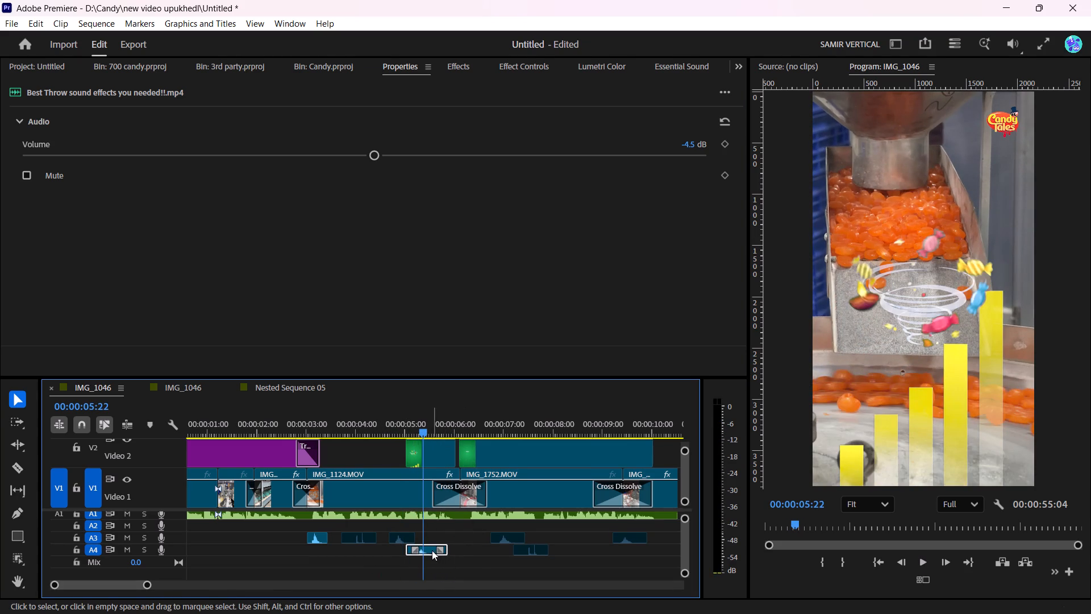
# Shift the slowed A4 sound effect slightly earlier and play the sequence onward from just before the candy graphic.
pyautogui.moveTo(430, 551); pyautogui.dragTo(421, 551)
pyautogui.click(398, 420)
pyautogui.press('space')
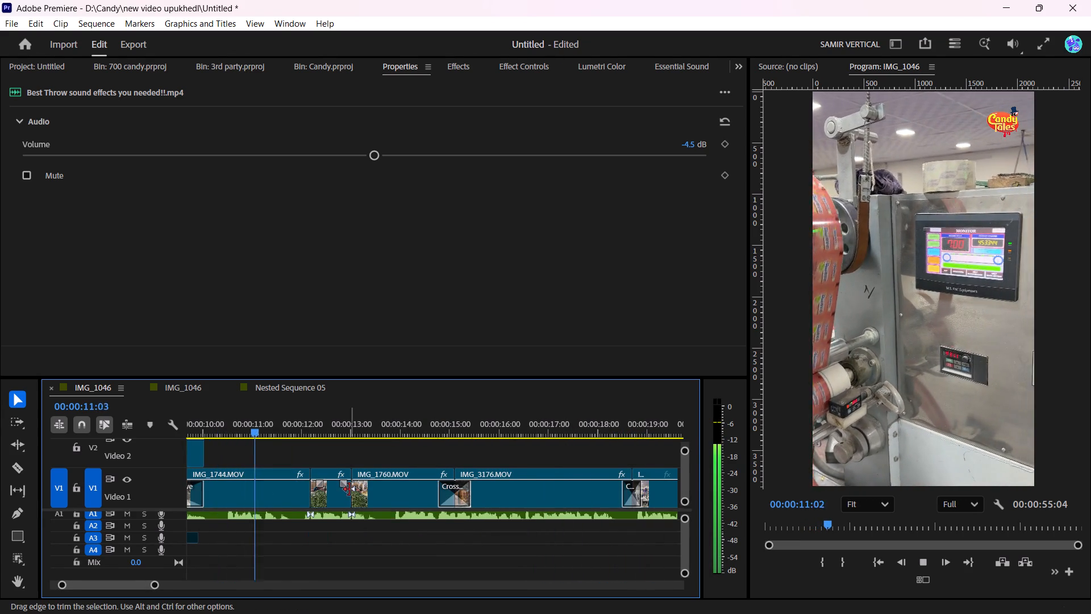
pyautogui.keyDown('alt'); pyautogui.scroll(-6, 349, 491); pyautogui.keyUp('alt')
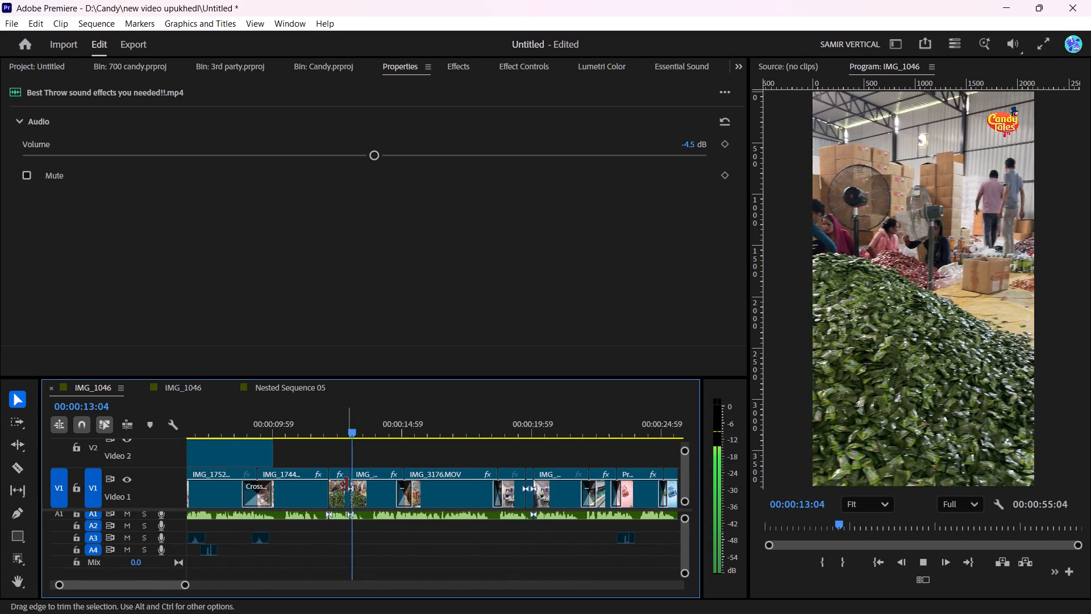
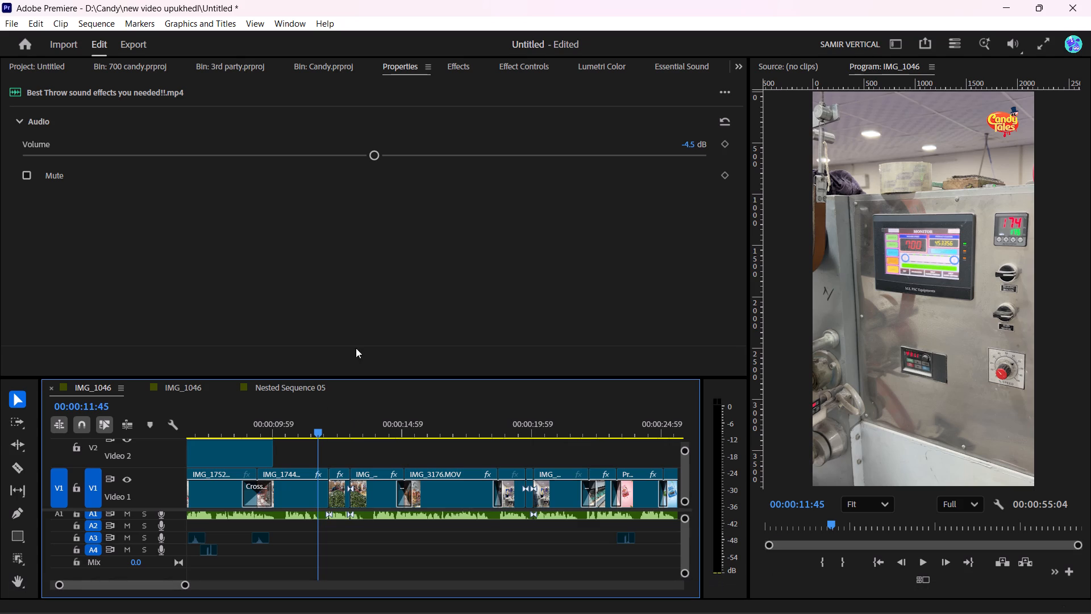
# Play the sequence from about 00:00:09:59, reviewing the clip transitions and audio through the machine and candy pile footage.
pyautogui.click(297, 420)
pyautogui.press('space')
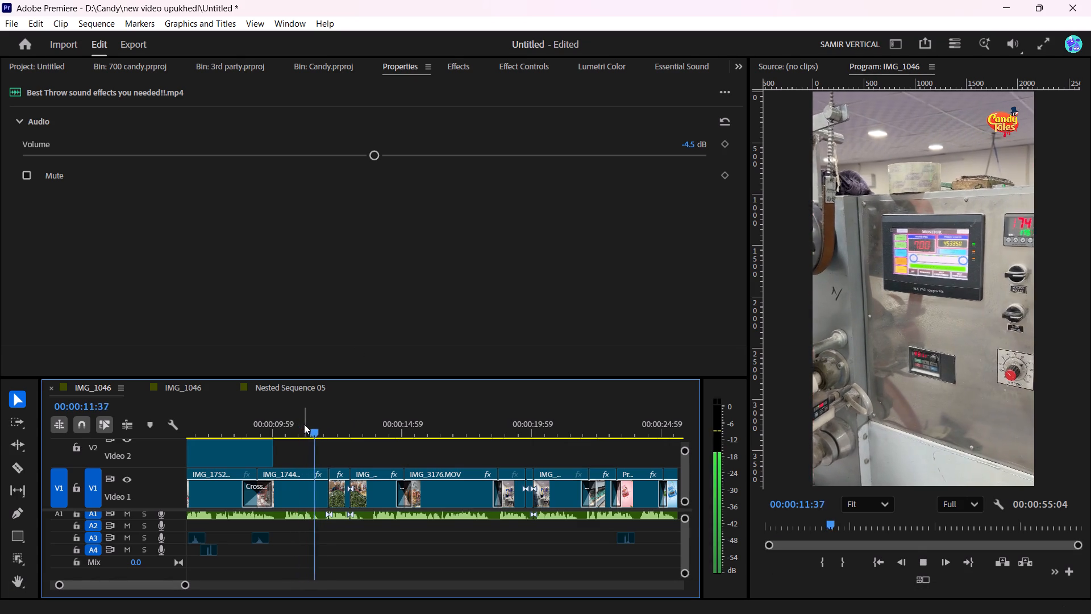
pyautogui.press('space')
pyautogui.moveTo(304, 425); pyautogui.dragTo(273, 425)
pyautogui.press('space')
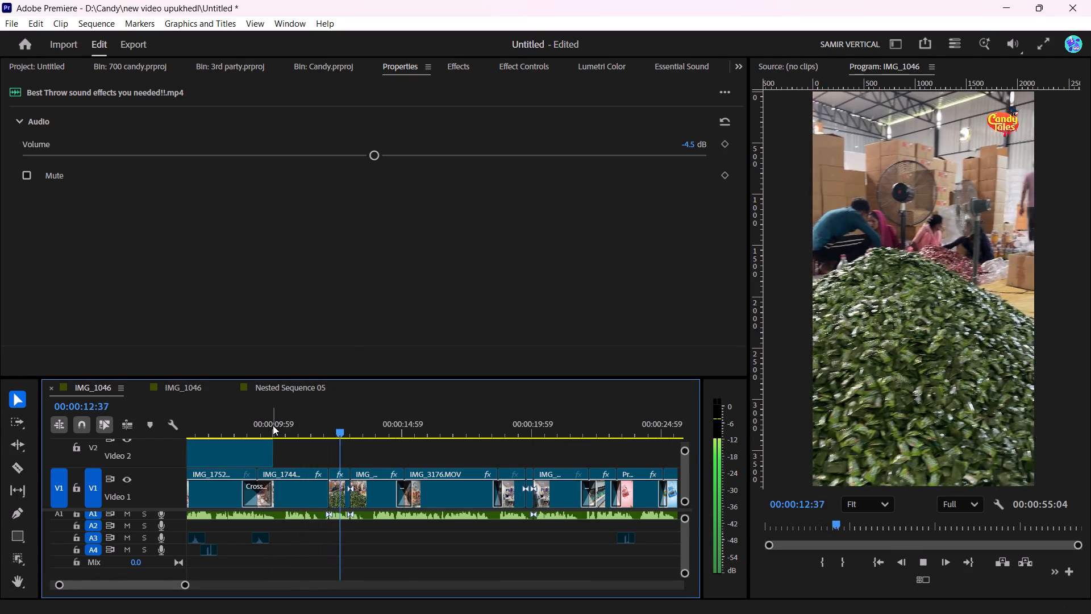